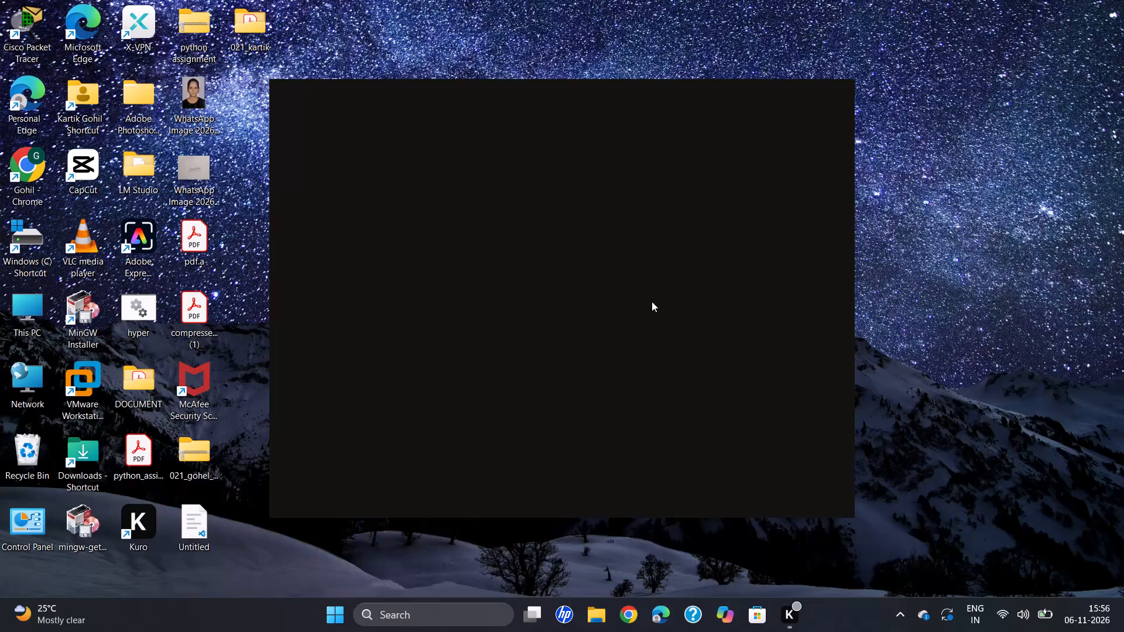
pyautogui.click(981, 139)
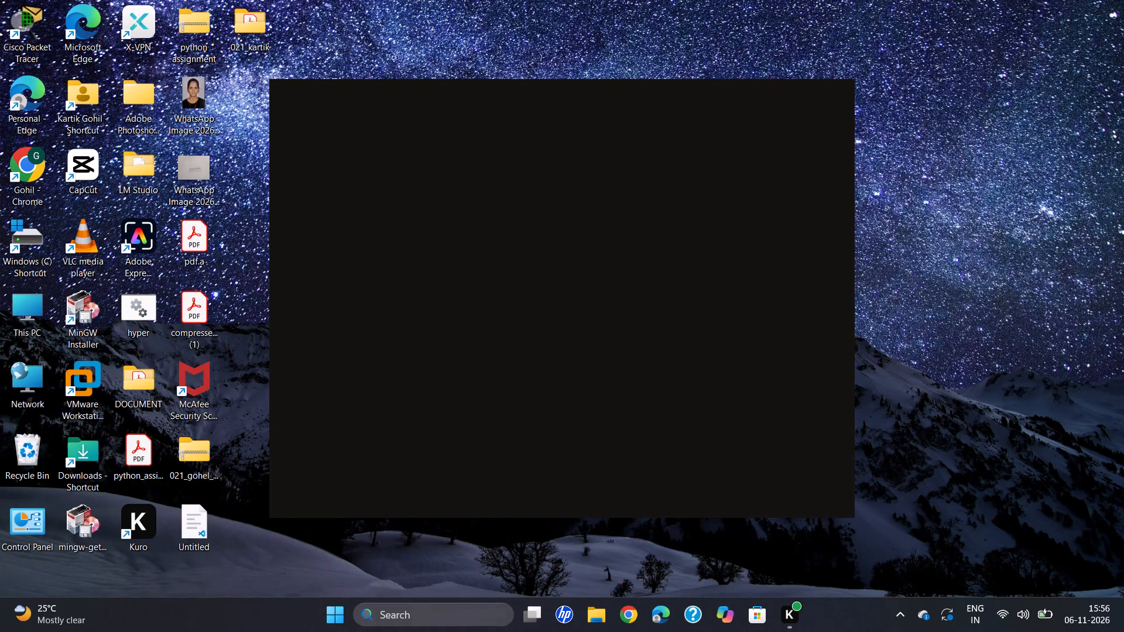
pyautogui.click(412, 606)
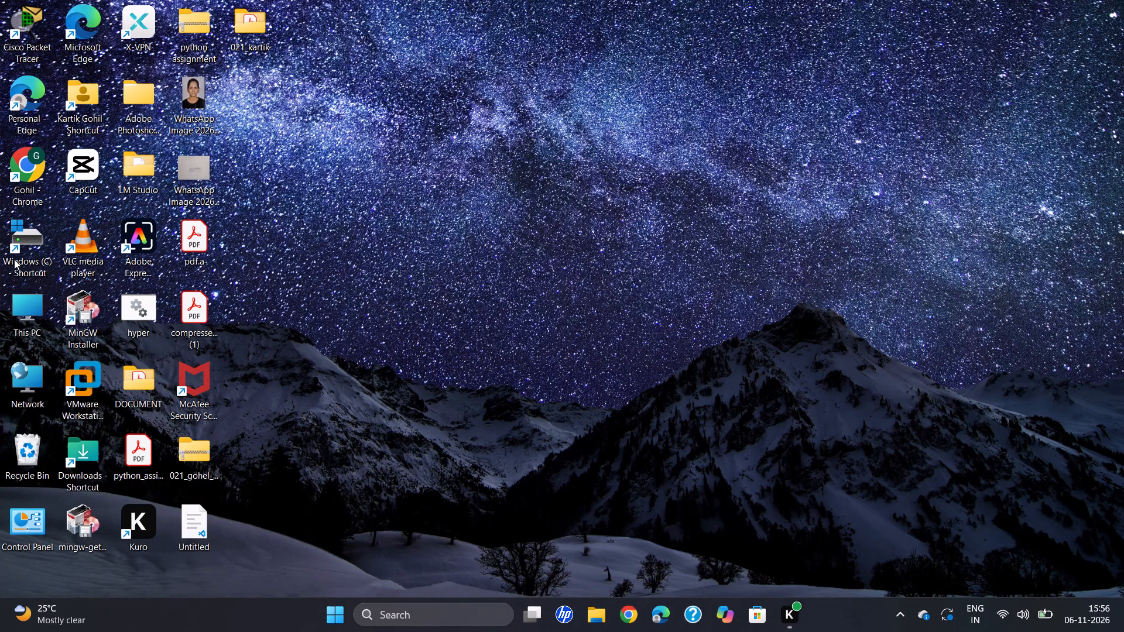
# Open This PC in File Explorer and look through the contents of Downloads, OneDrive - Personal and Gallery.
pyautogui.doubleClick(31, 321)
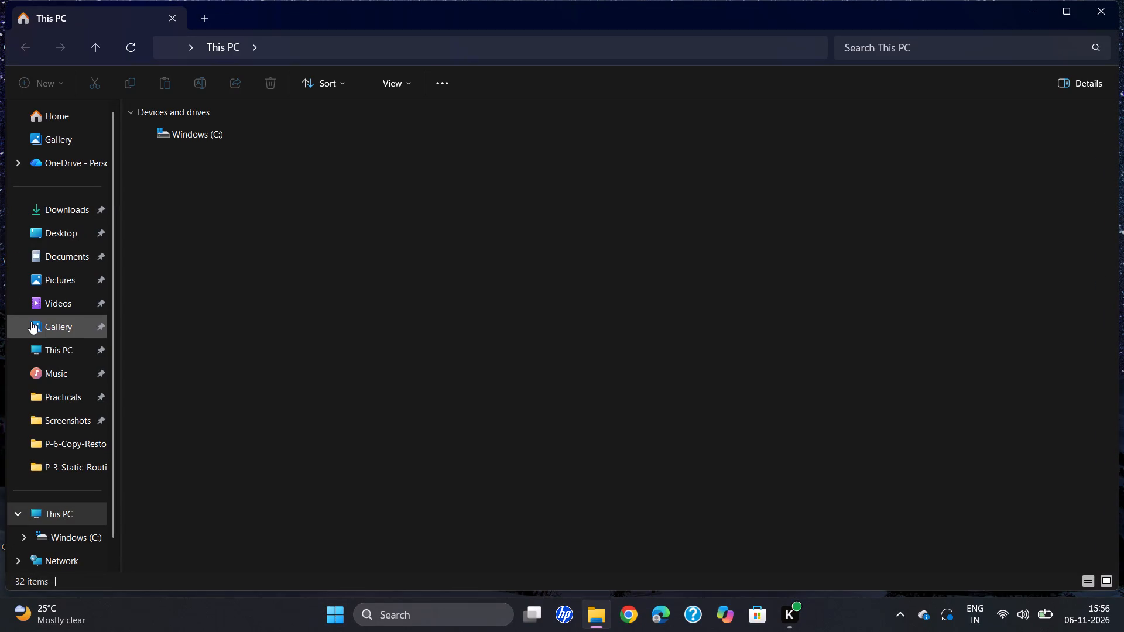
pyautogui.click(63, 219)
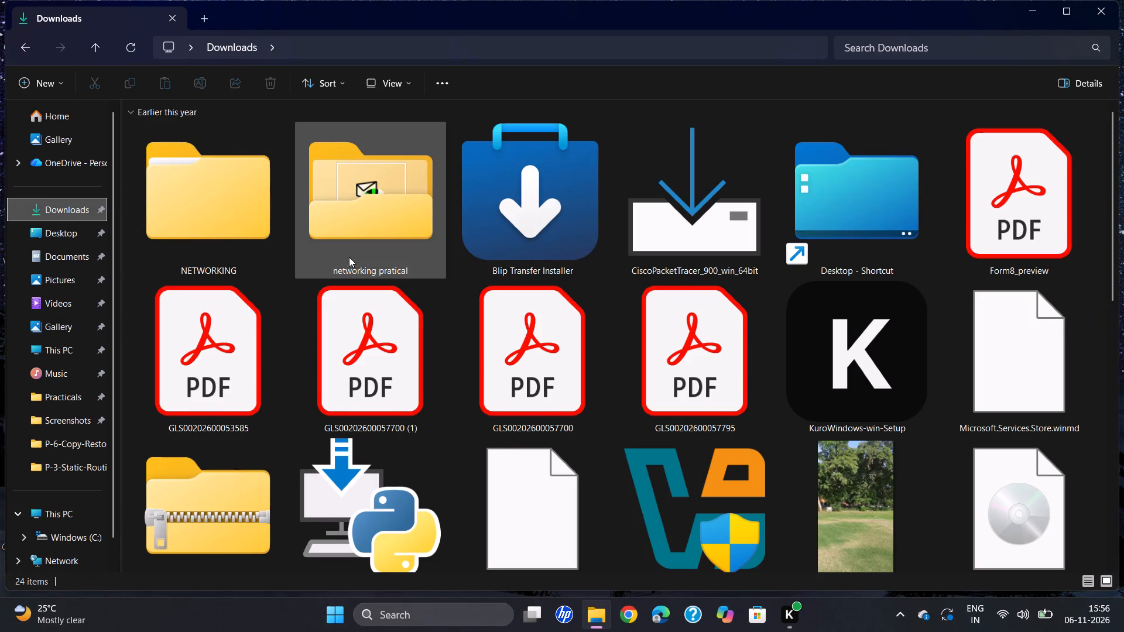
pyautogui.scroll(-9, 348, 260)
pyautogui.scroll(4, 348, 260)
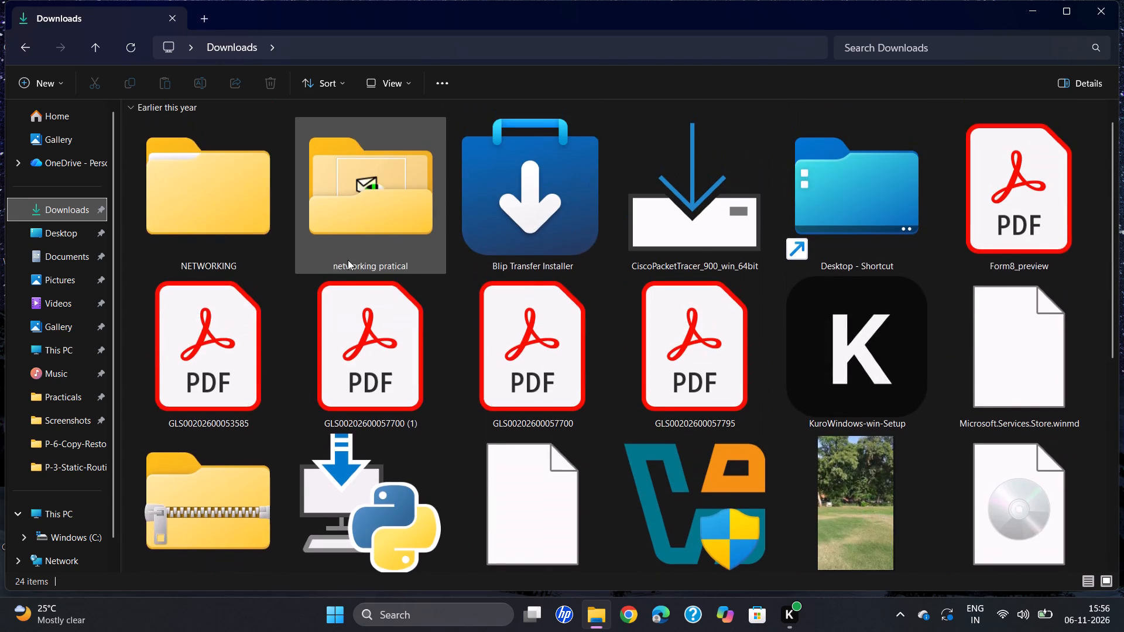
pyautogui.click(73, 164)
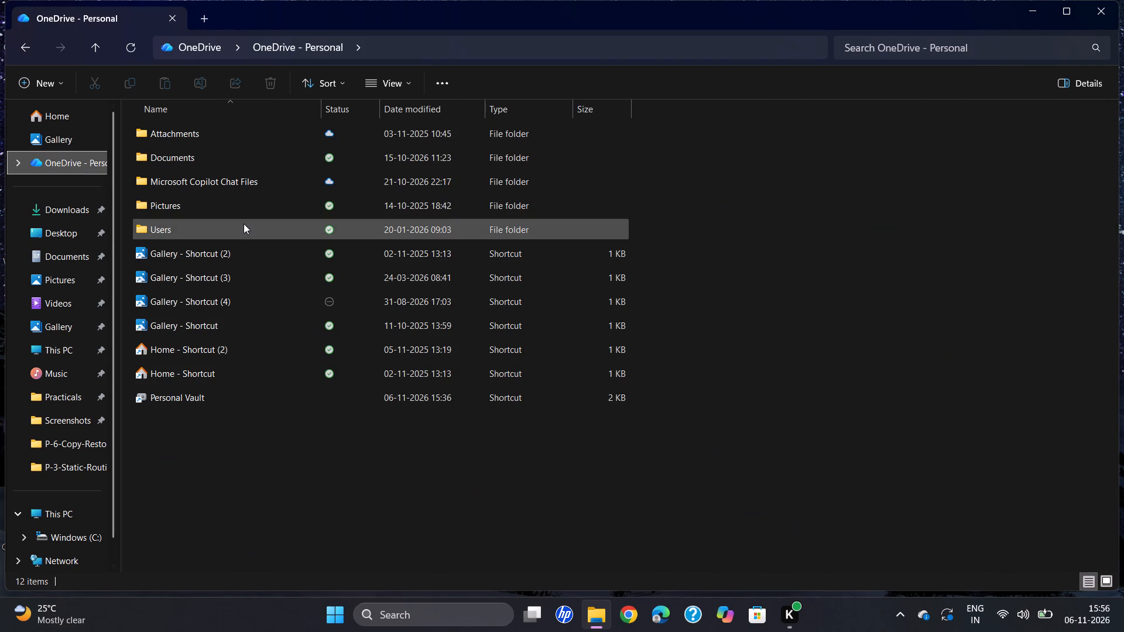
pyautogui.moveTo(45, 167); pyautogui.dragTo(50, 154)
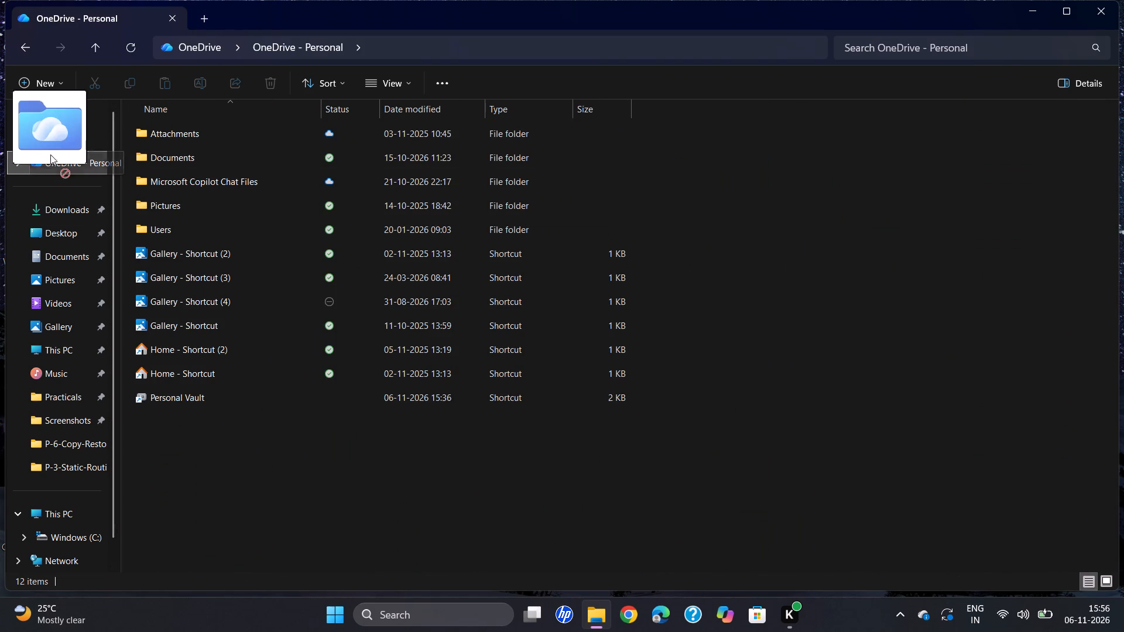
pyautogui.moveTo(50, 154); pyautogui.dragTo(50, 154)
pyautogui.click(65, 138)
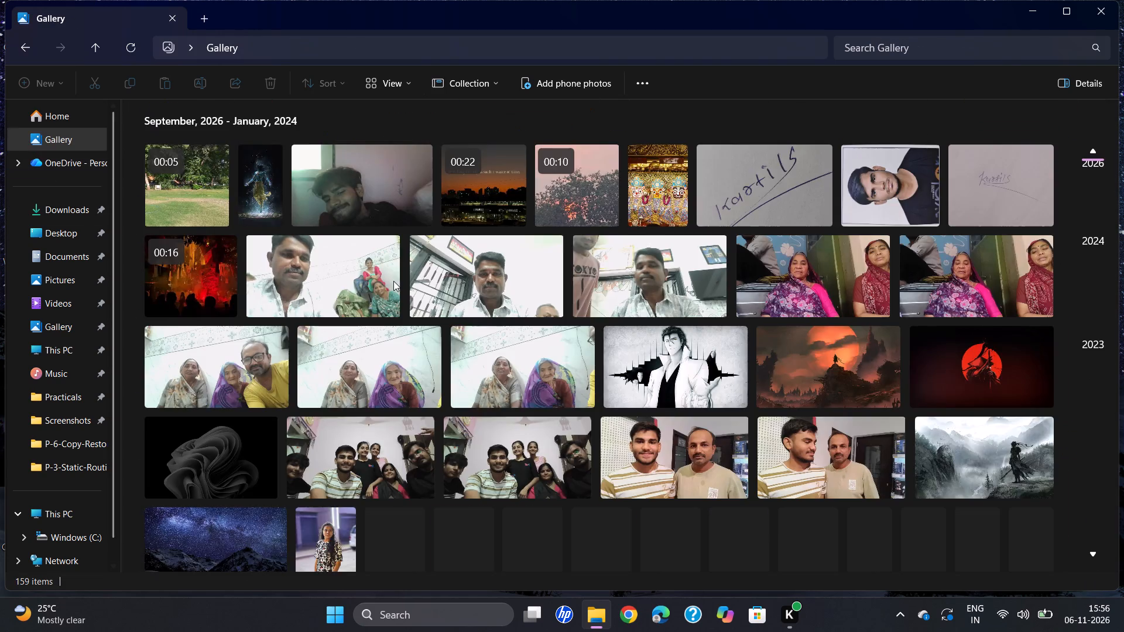
pyautogui.scroll(-7, 393, 281)
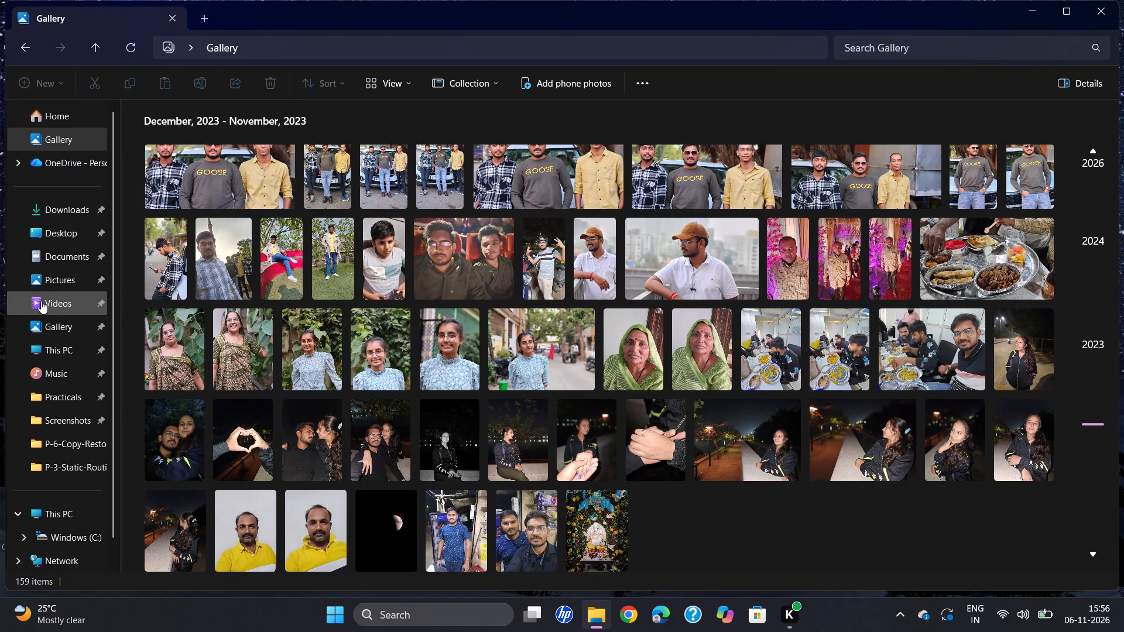
# Open the Pictures folder and bring up the available actions for its empty area.
pyautogui.click(53, 273)
pyautogui.rightClick(456, 231)
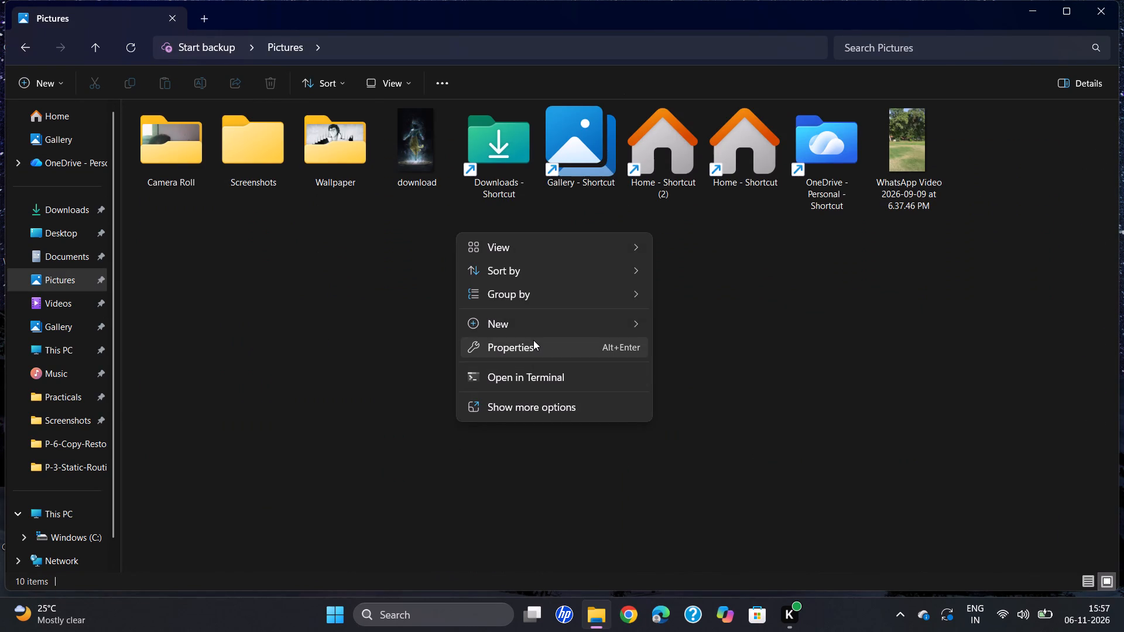
# Create a new folder named "editing" in the Pictures folder.
pyautogui.click(537, 329)
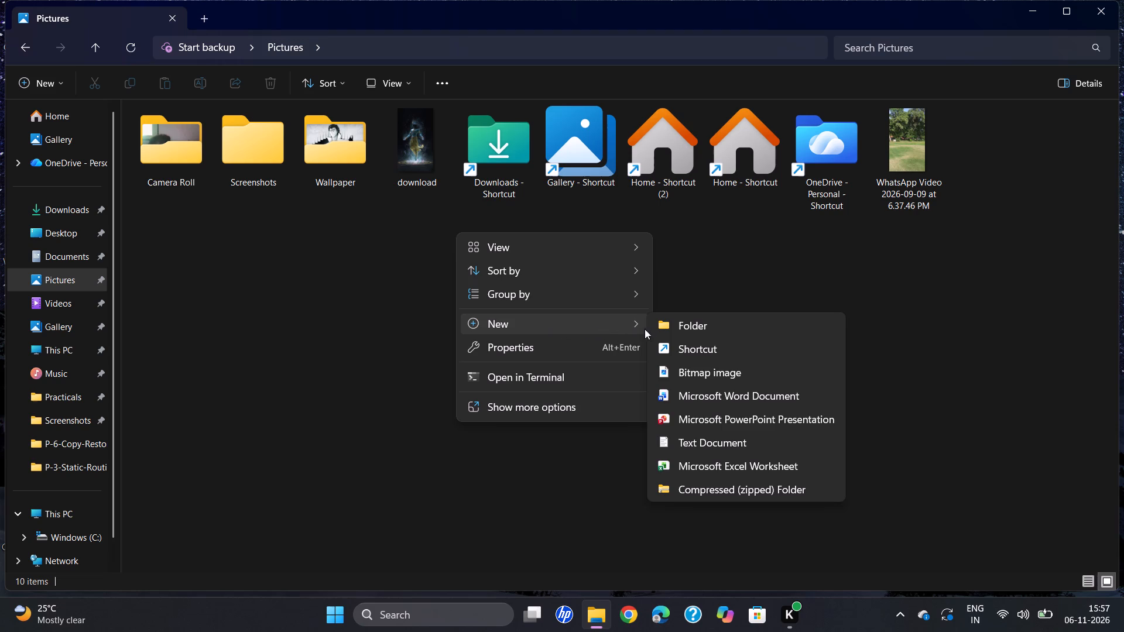
pyautogui.click(663, 329)
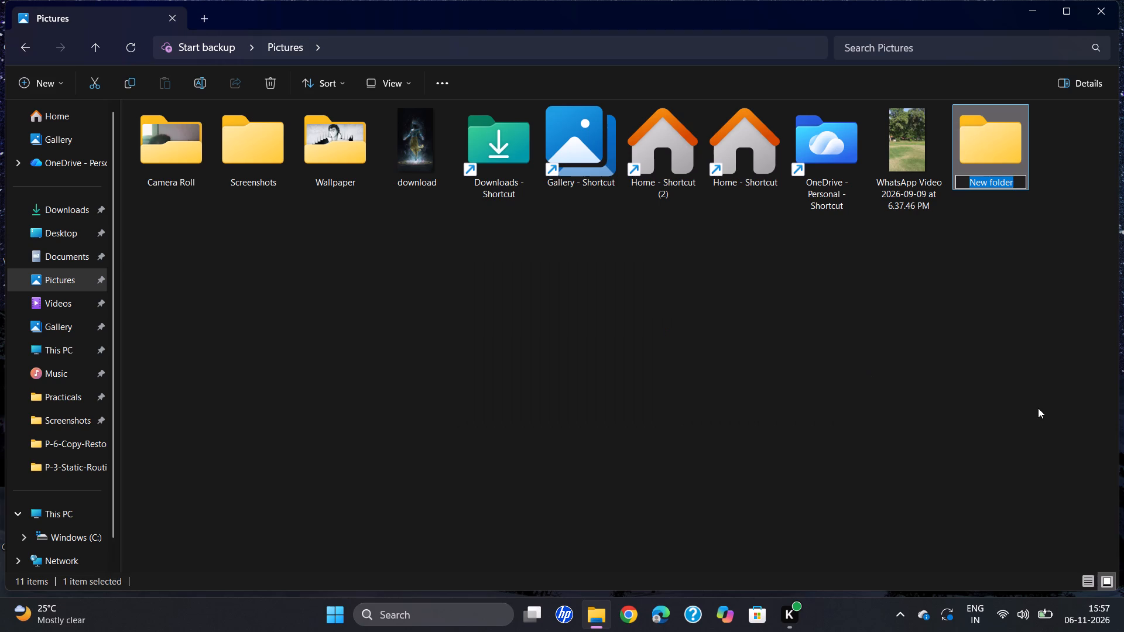
pyautogui.press('BackSpace')
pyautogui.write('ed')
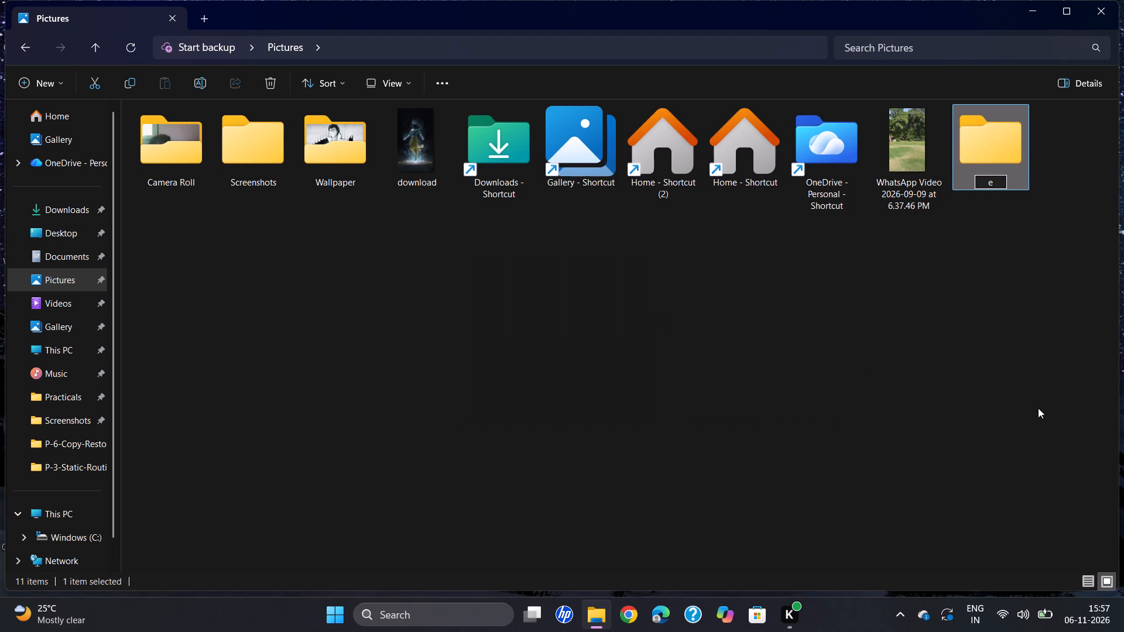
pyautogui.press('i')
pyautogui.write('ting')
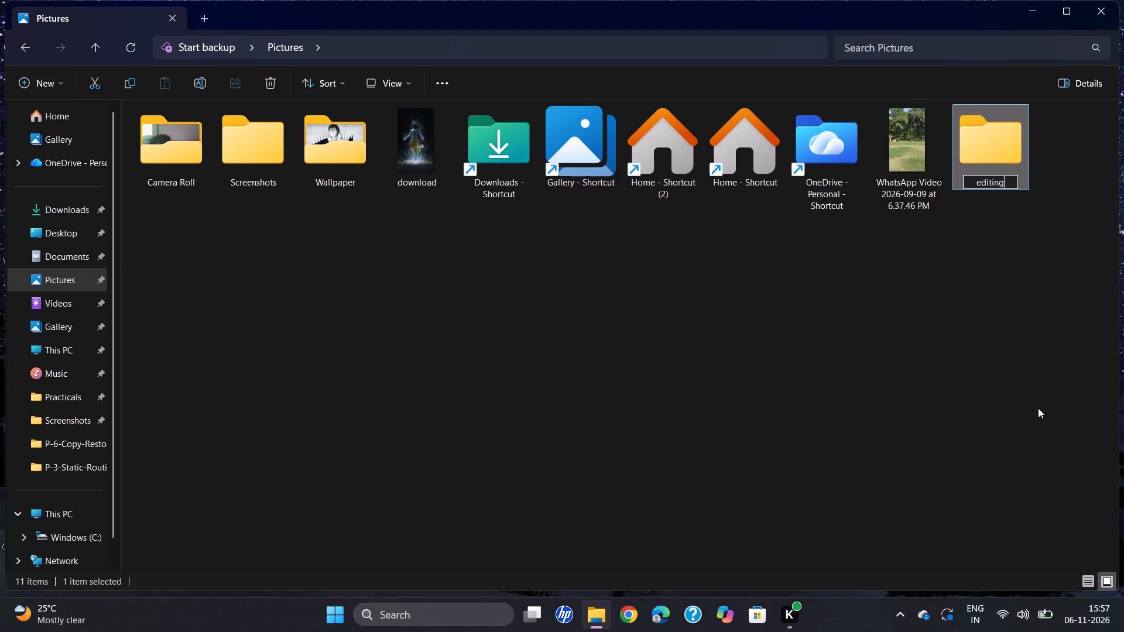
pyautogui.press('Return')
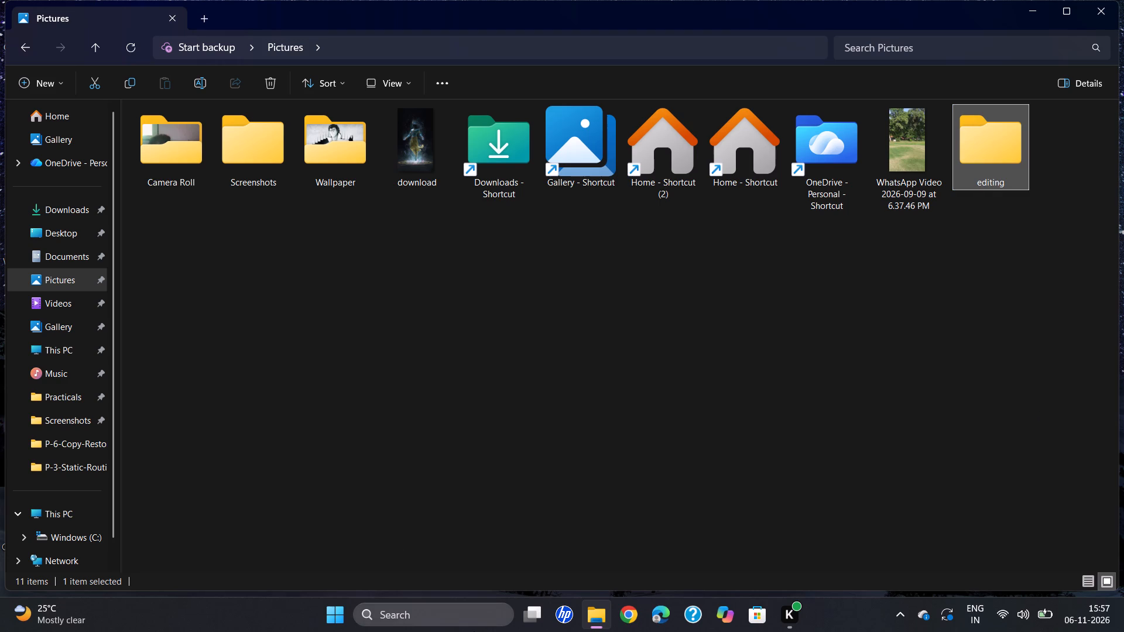
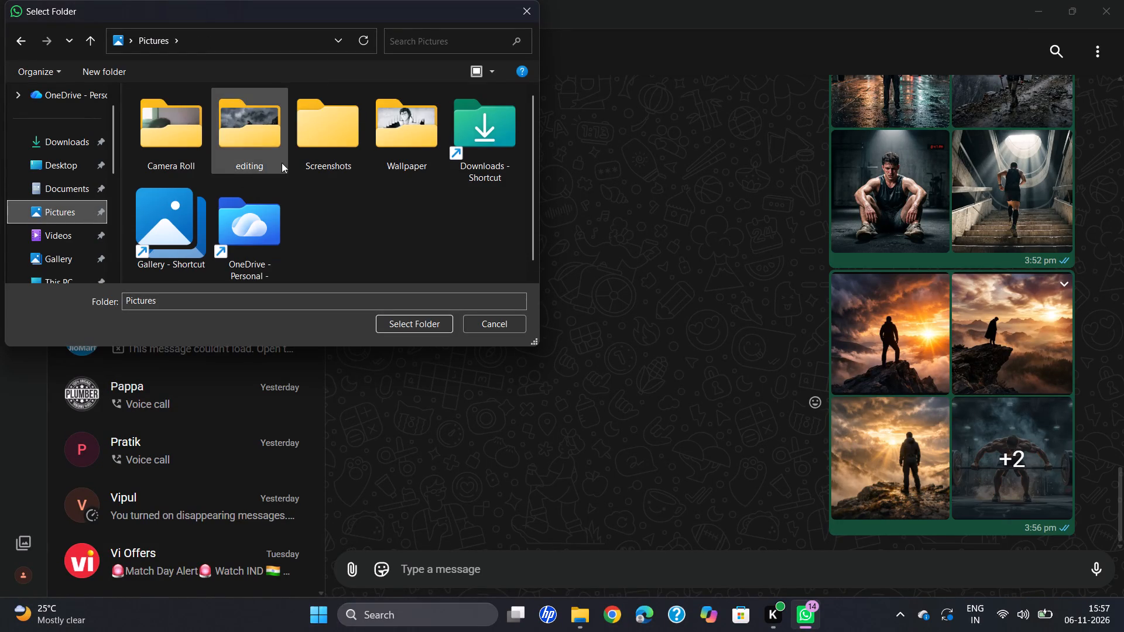
# Choose the "editing" folder inside Pictures as the destination folder for the chat's images.
pyautogui.click(242, 128)
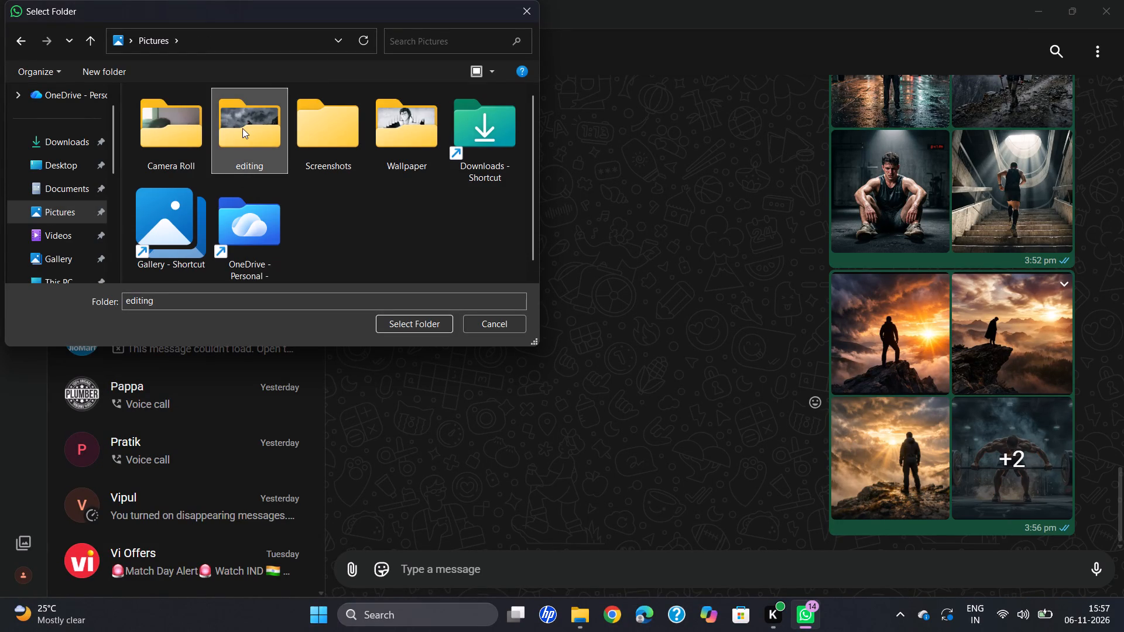
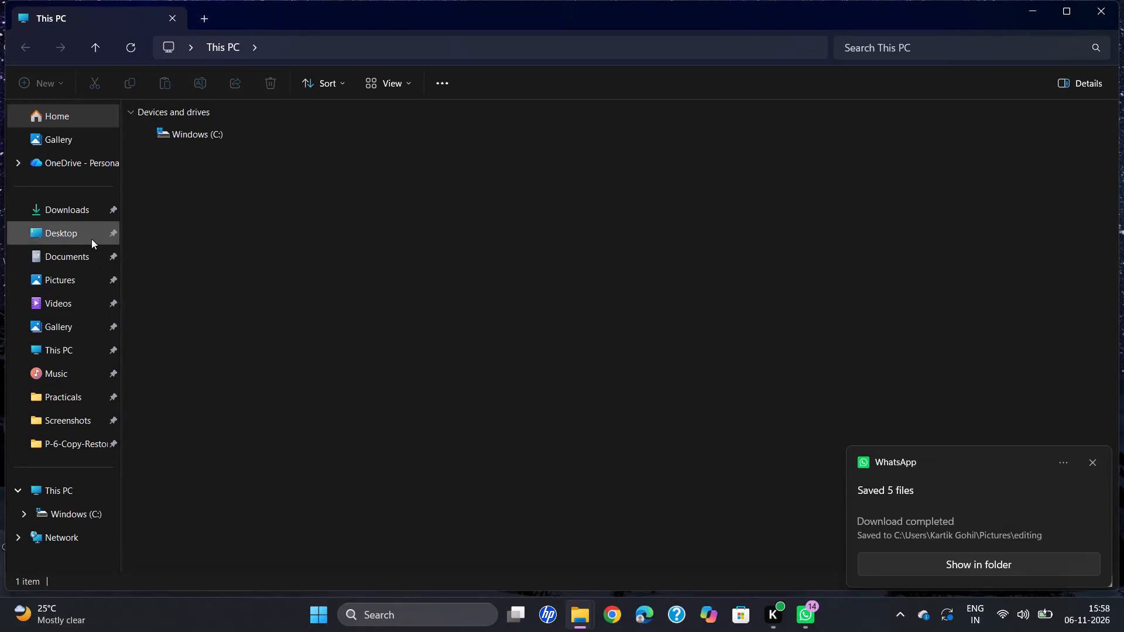
# Go to the Pictures folder and open its "editing" subfolder.
pyautogui.click(54, 282)
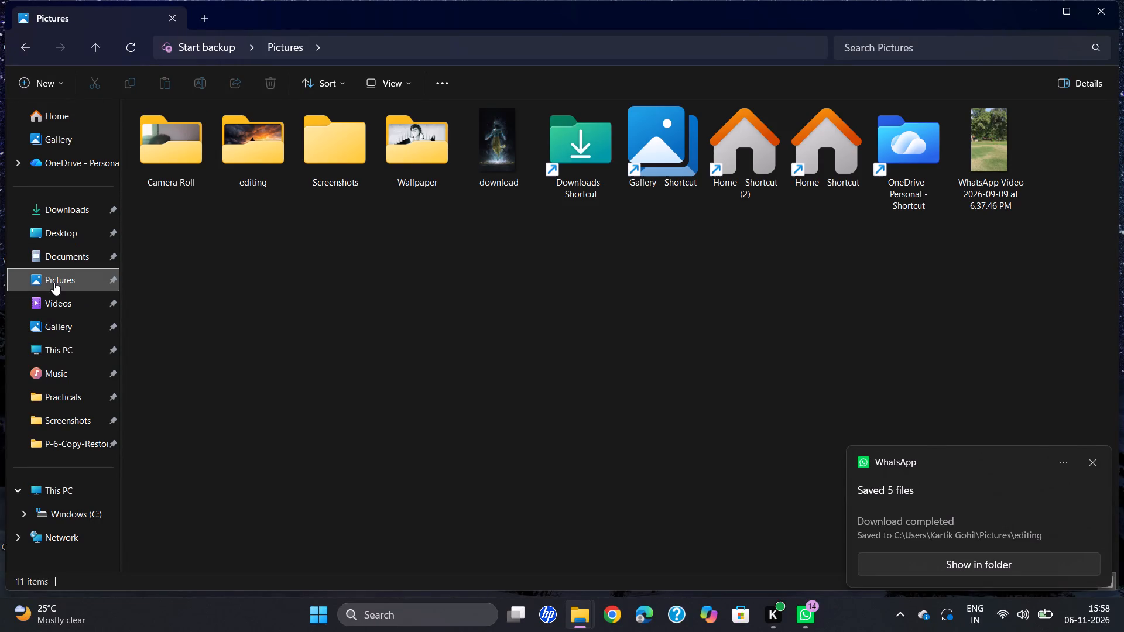
pyautogui.click(219, 125)
pyautogui.doubleClick(219, 125)
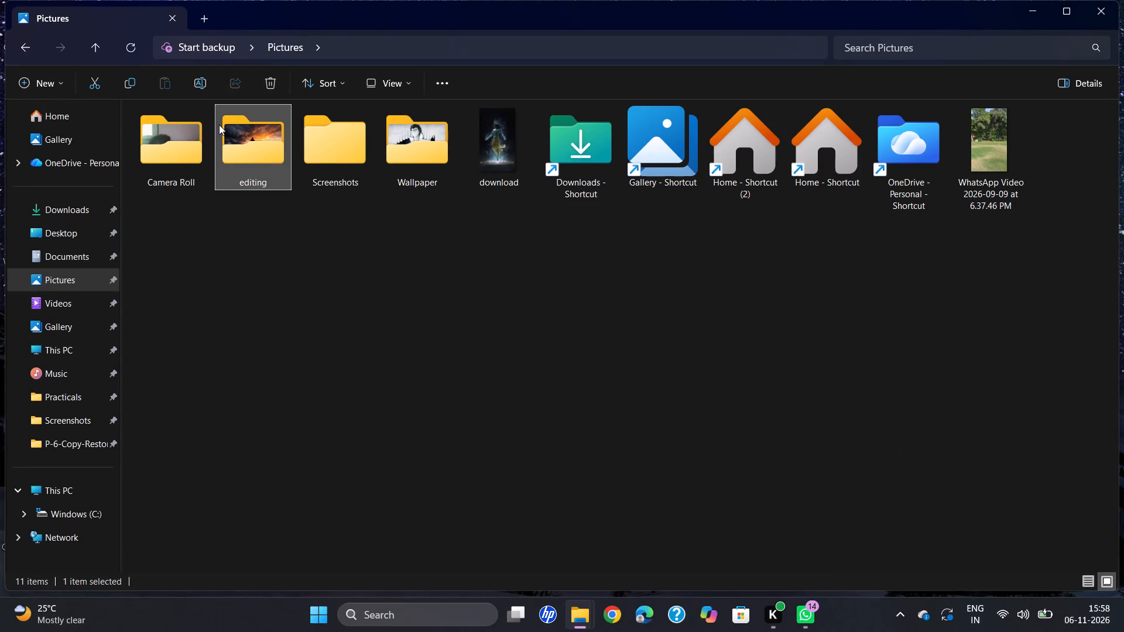
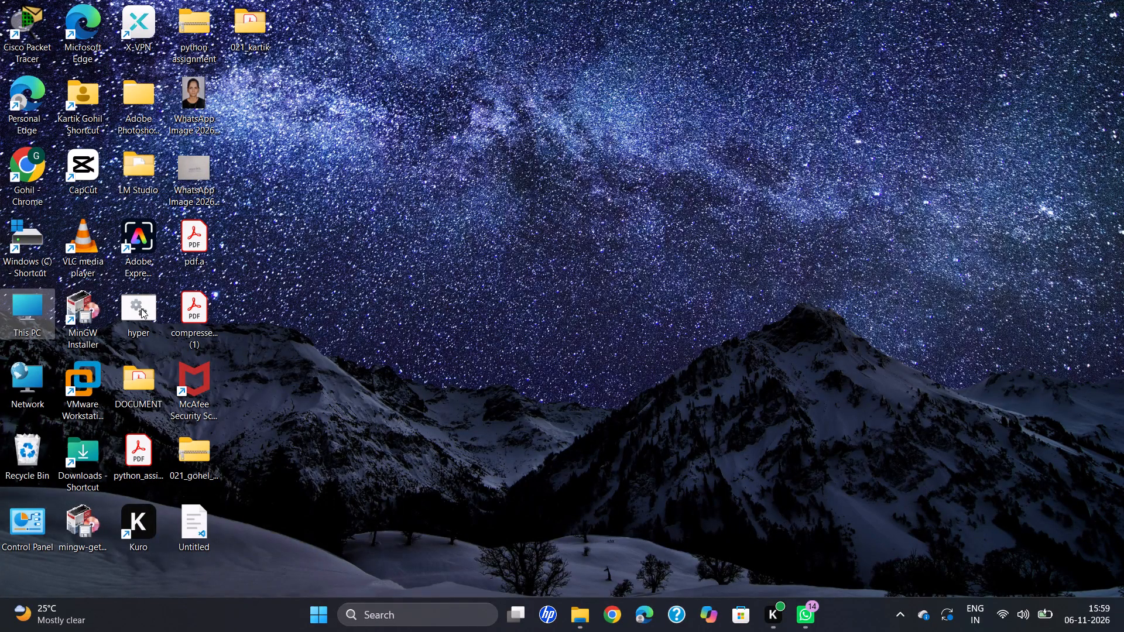
# Launch the CapCut video editor from the desktop.
pyautogui.doubleClick(93, 164)
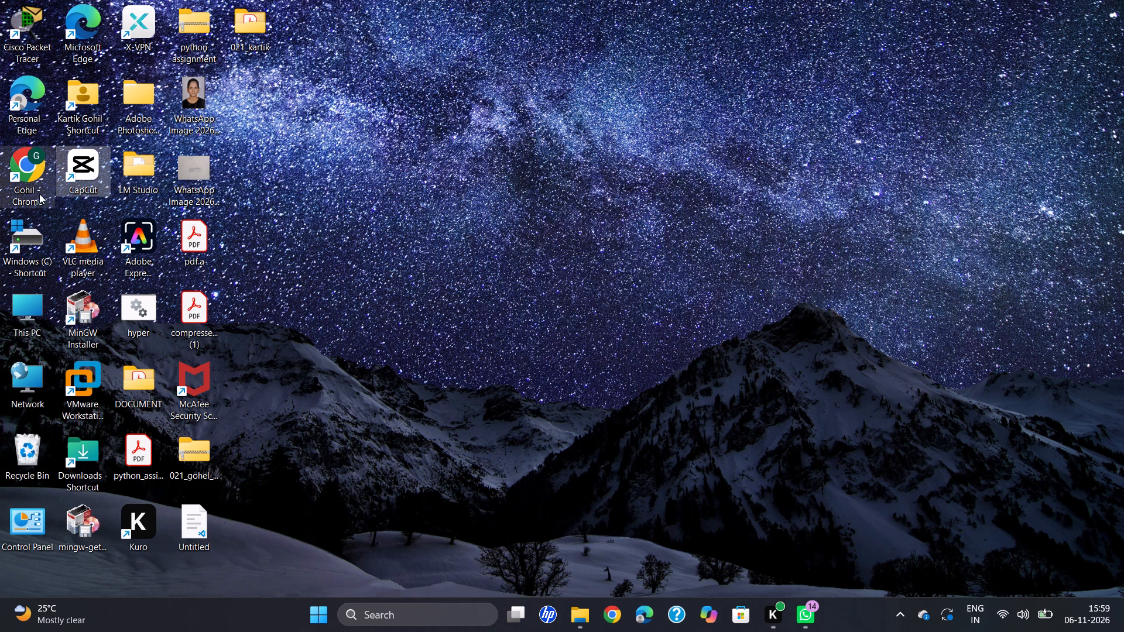
pyautogui.doubleClick(84, 163)
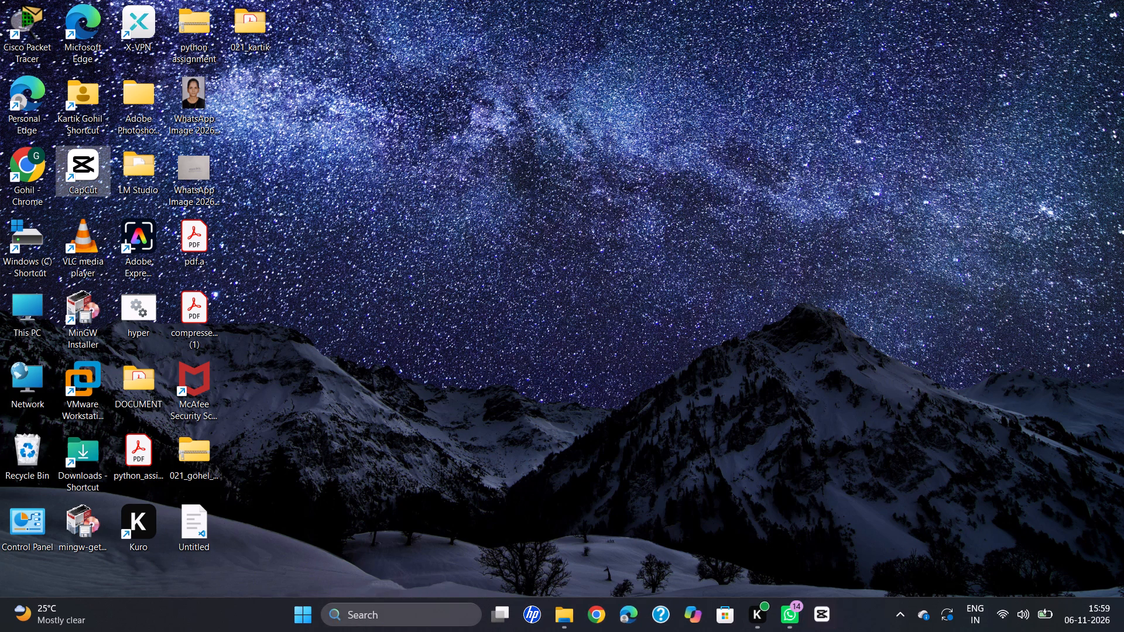
# Search Windows for X-VPN and launch the app.
pyautogui.moveTo(444, 627); pyautogui.dragTo(444, 617)
pyautogui.click(444, 617)
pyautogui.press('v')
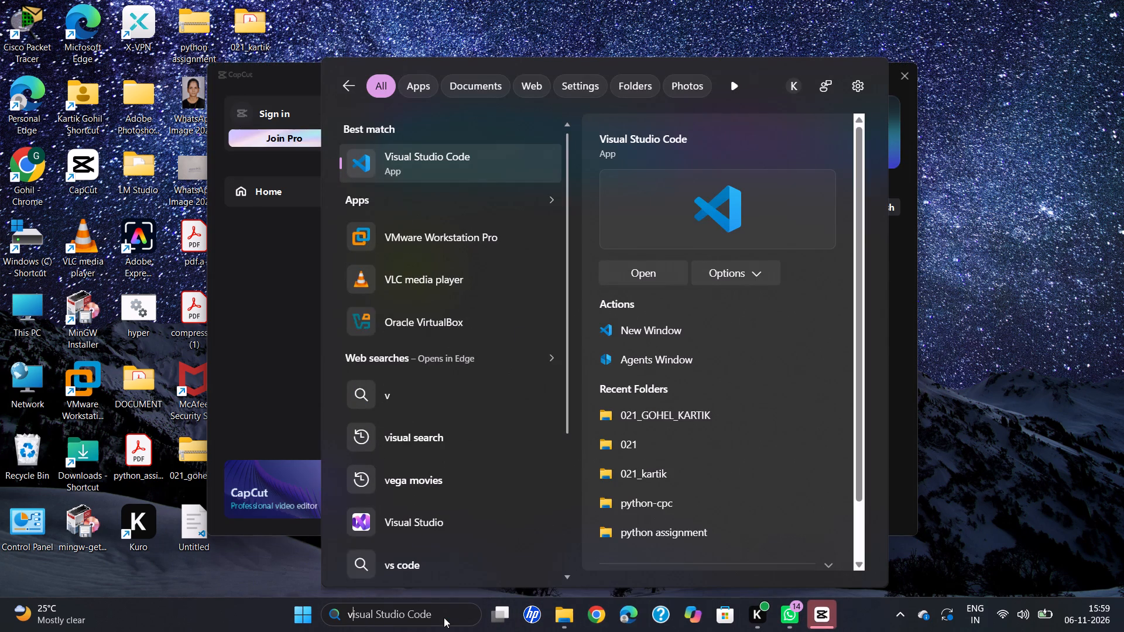
pyautogui.press('BackSpace')
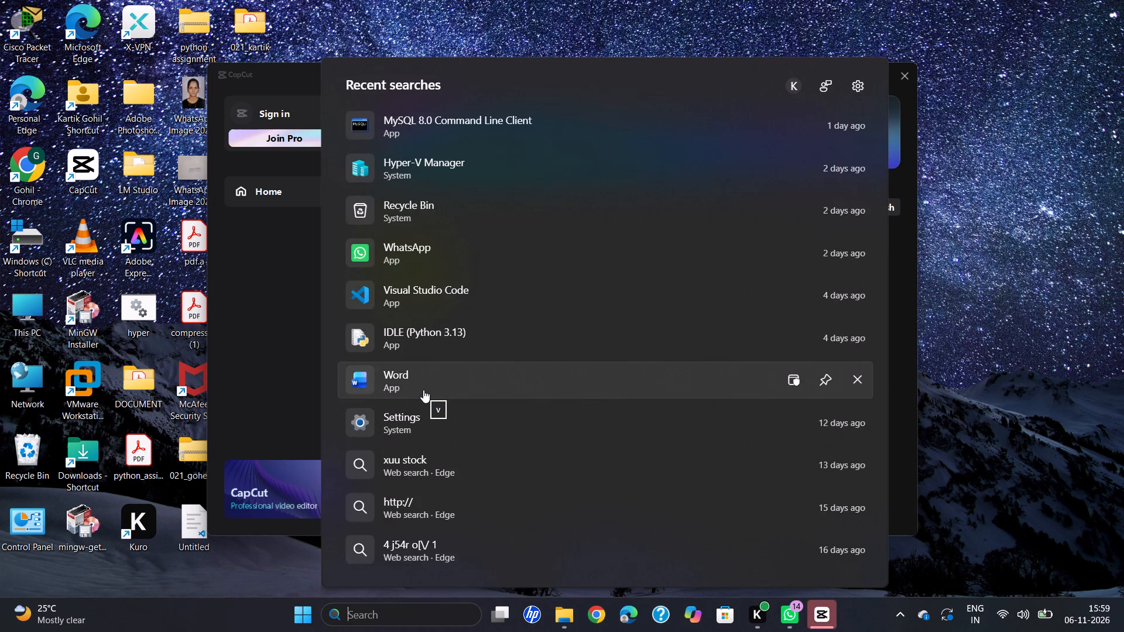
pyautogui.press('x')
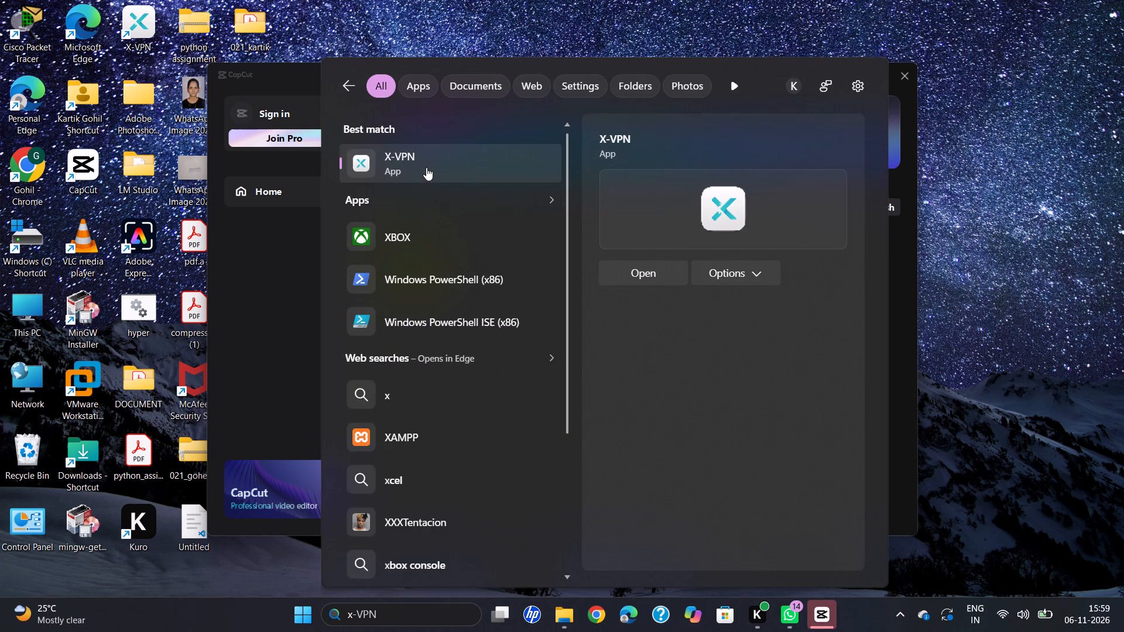
pyautogui.doubleClick(426, 167)
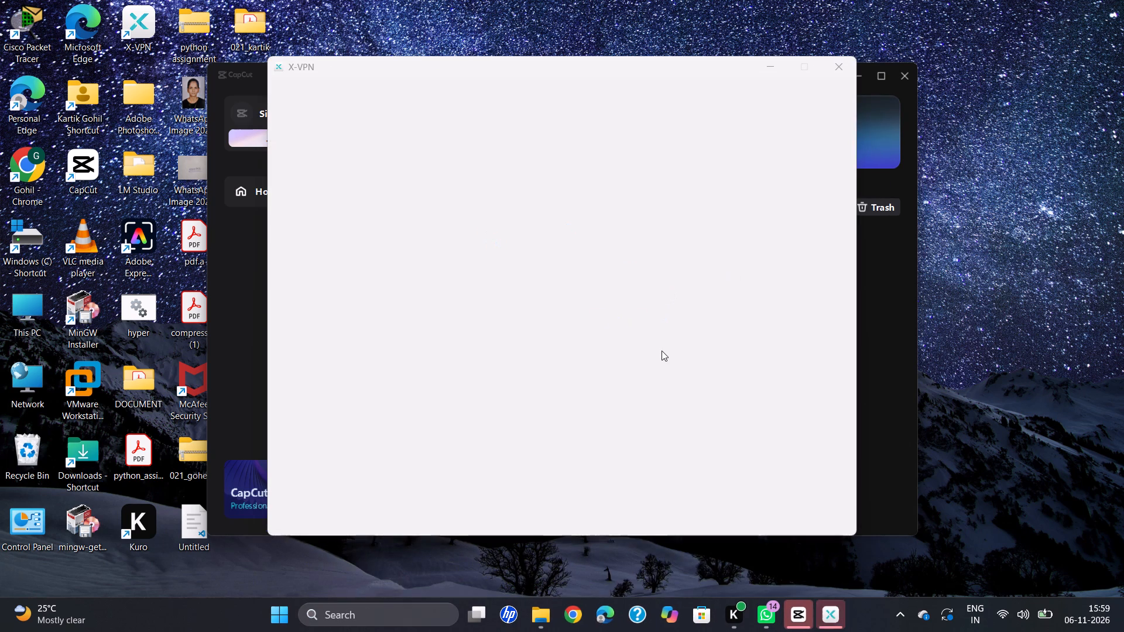
# Connect X-VPN through the Free Servers option.
pyautogui.click(683, 467)
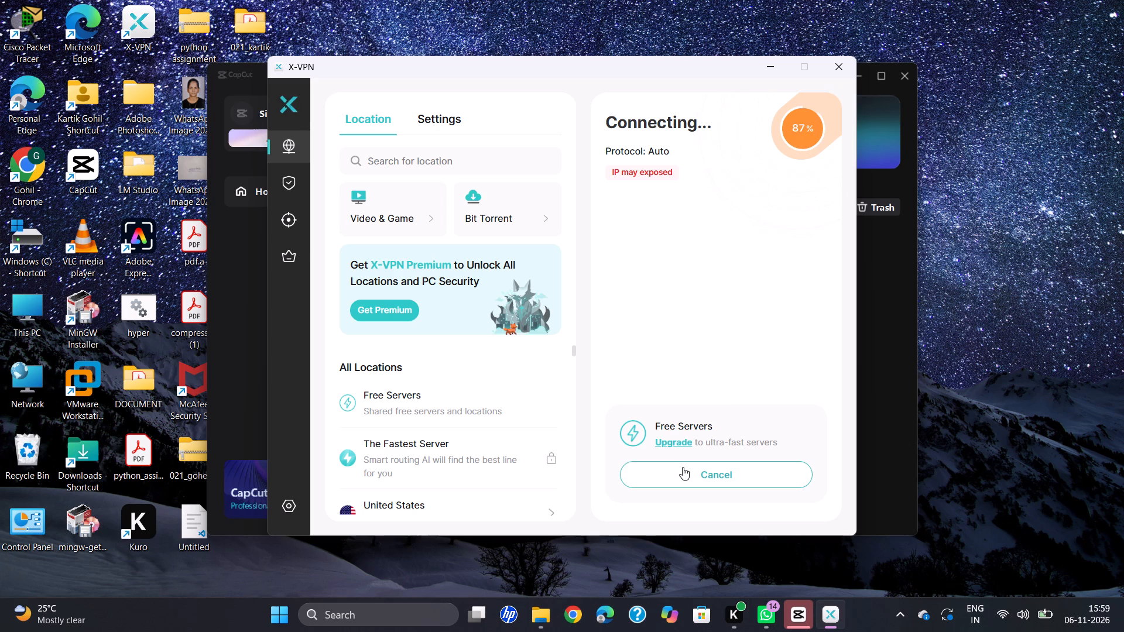
# Switch to CapCut, maximize its window and create a new project.
pyautogui.click(871, 404)
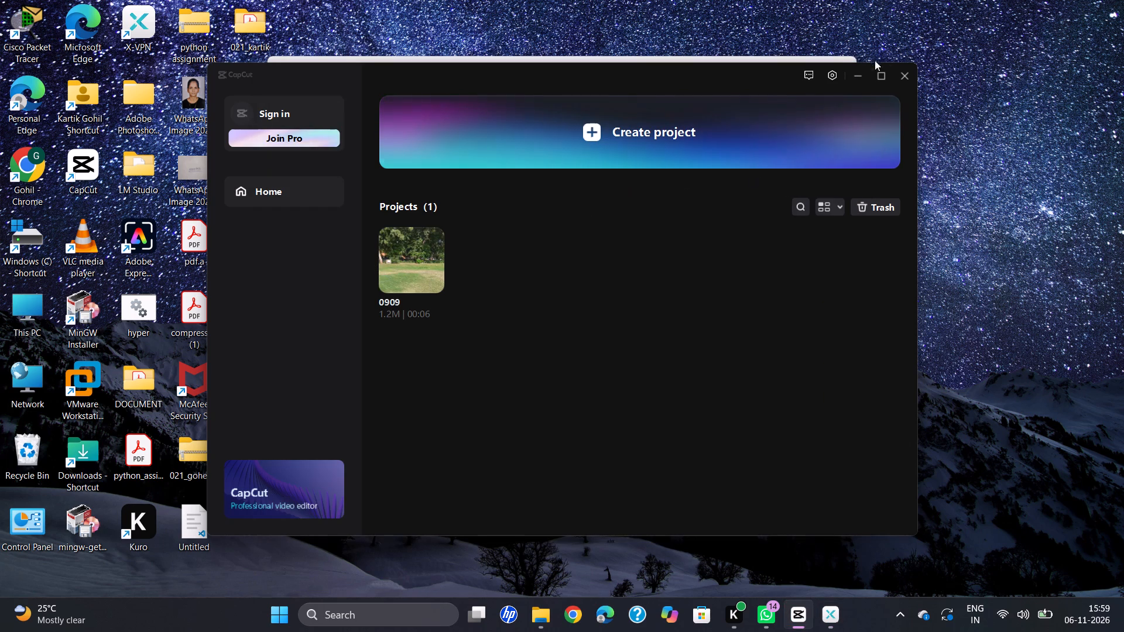
pyautogui.click(890, 68)
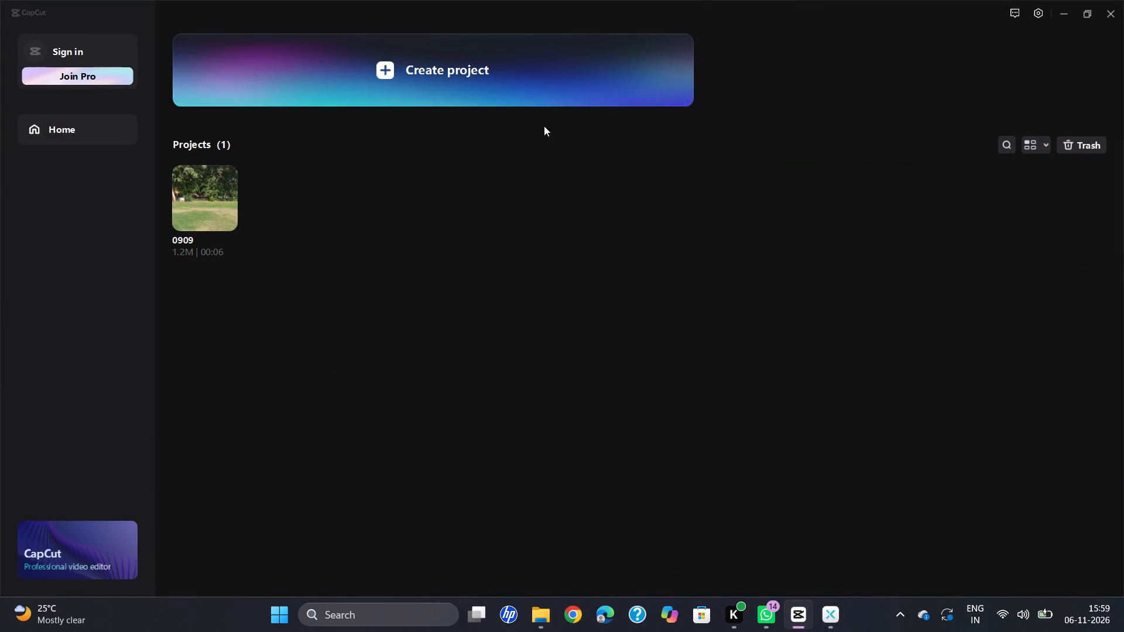
pyautogui.click(454, 105)
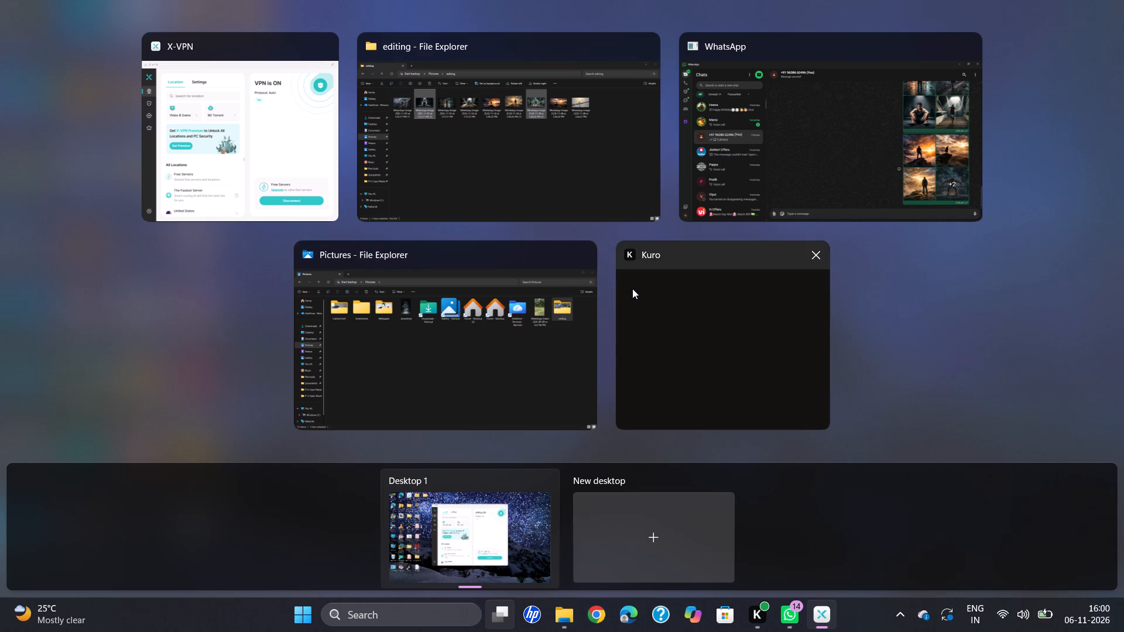
# Bring the X-VPN window forward over the desktop and launch CapCut again from its desktop shortcut.
pyautogui.click(314, 156)
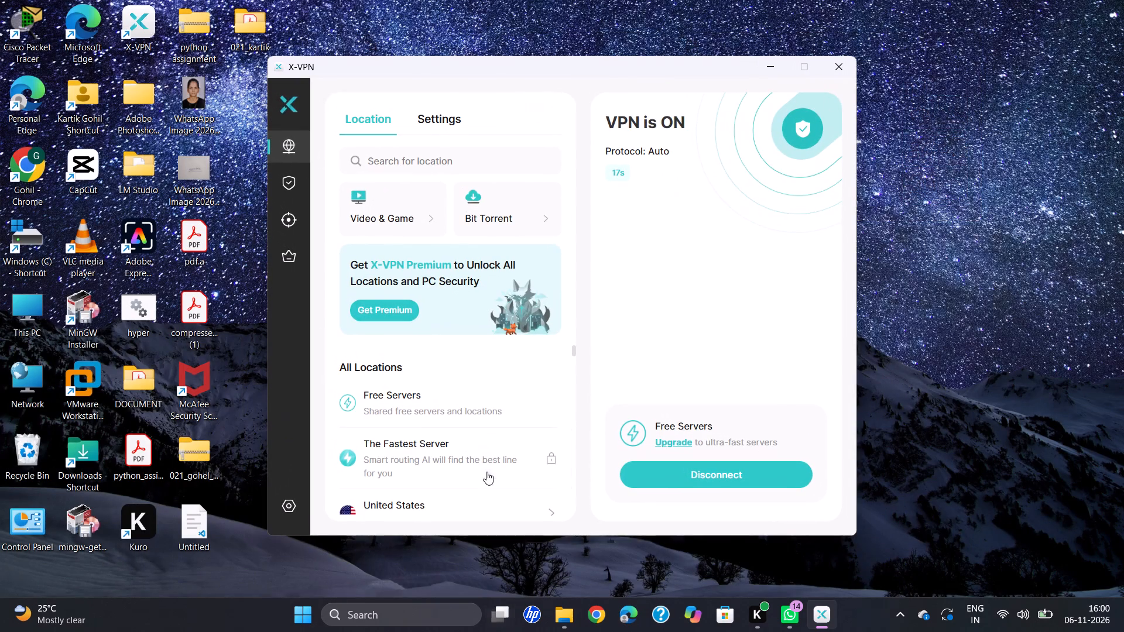
pyautogui.doubleClick(87, 188)
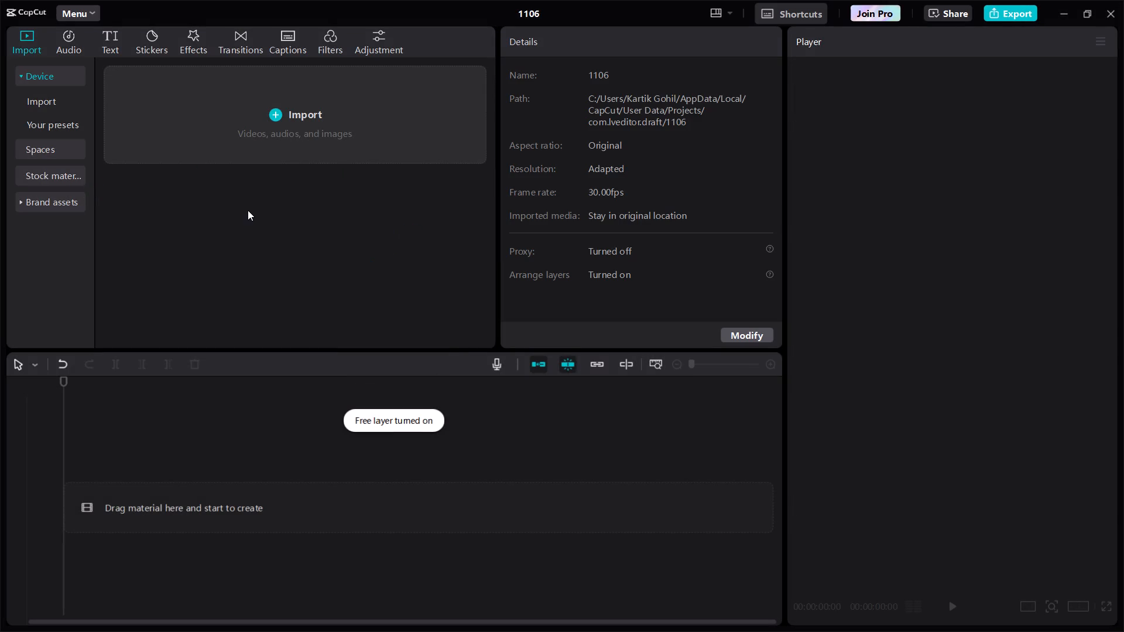
# Start importing media into the new project and browse to the "editing" folder in Pictures.
pyautogui.click(275, 112)
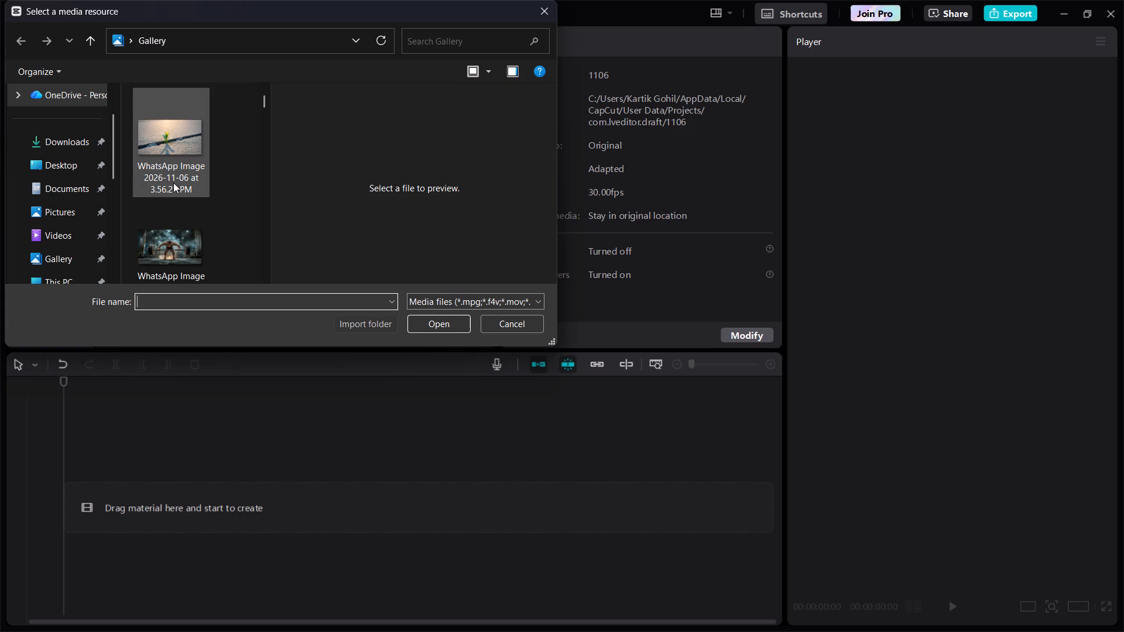
pyautogui.scroll(-17, 173, 183)
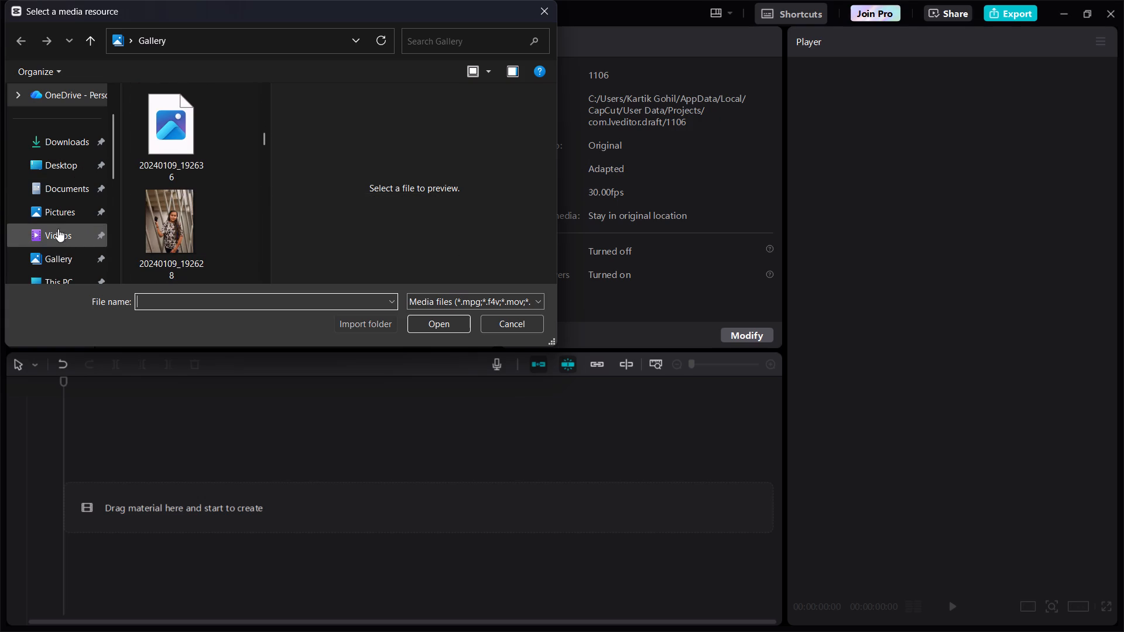
pyautogui.click(56, 209)
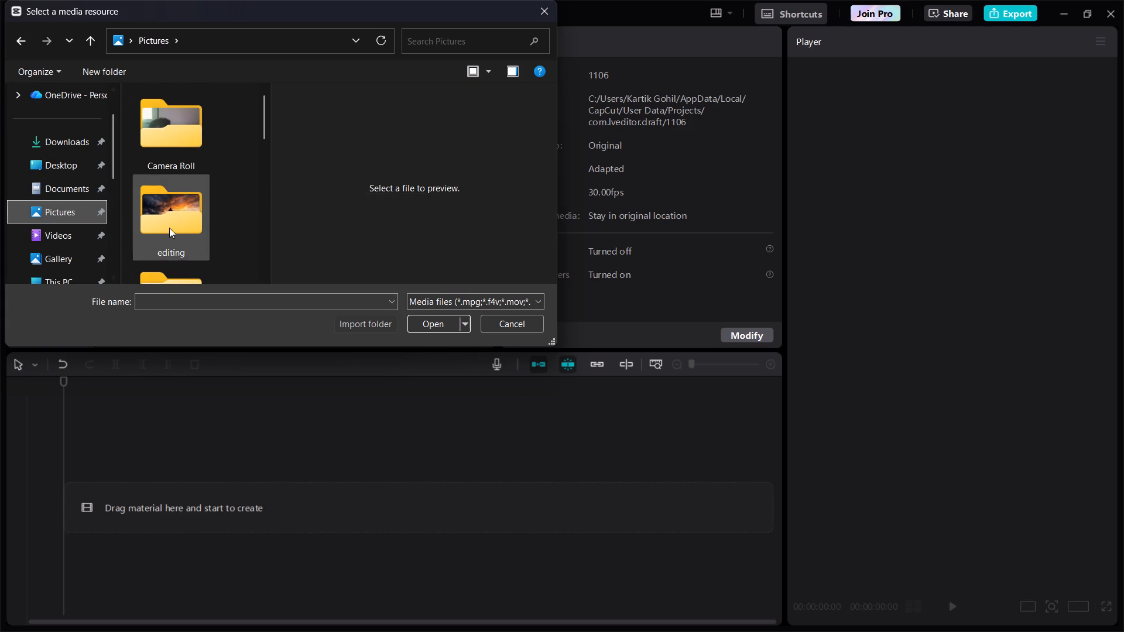
pyautogui.click(175, 229)
pyautogui.doubleClick(175, 229)
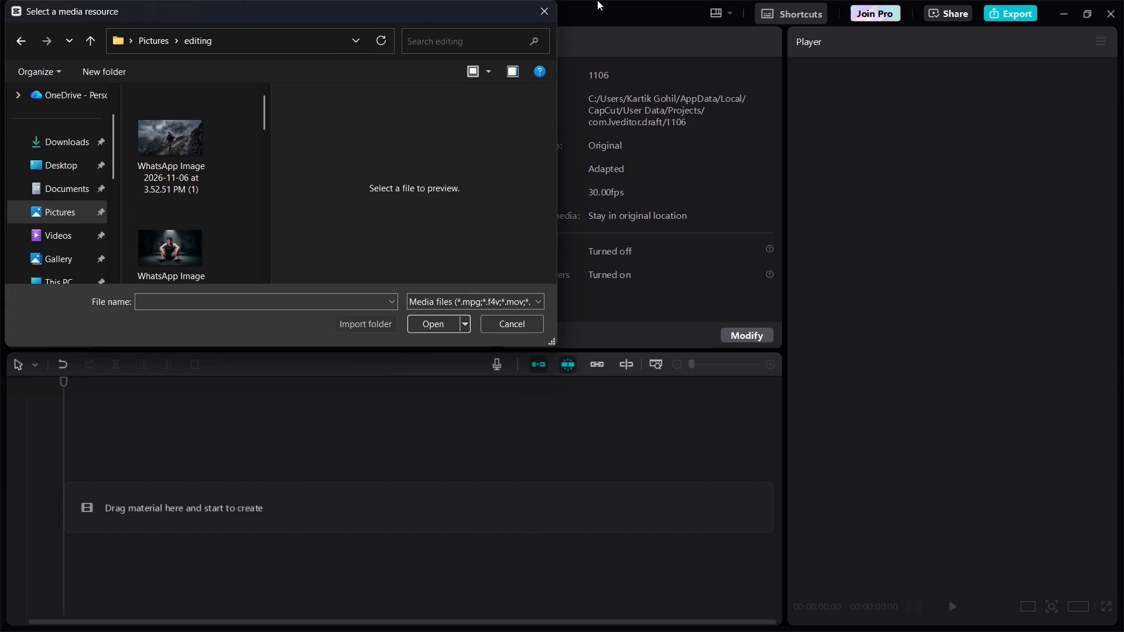
# Look through the images in the editing folder to choose which one to import.
pyautogui.scroll(-1, 179, 177)
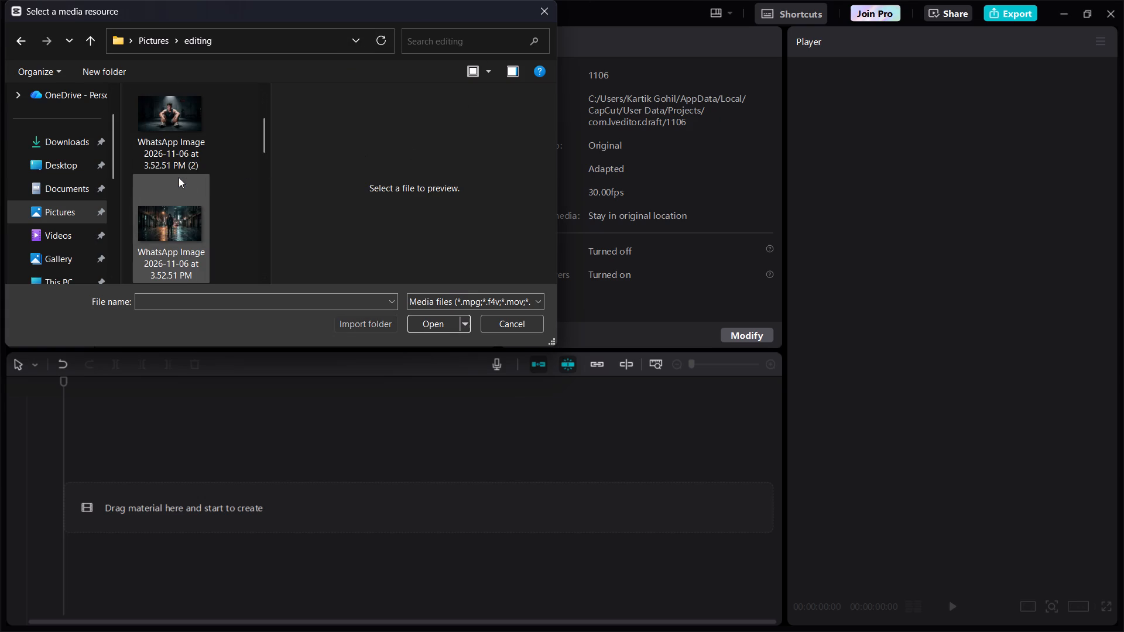
pyautogui.scroll(-7, 179, 177)
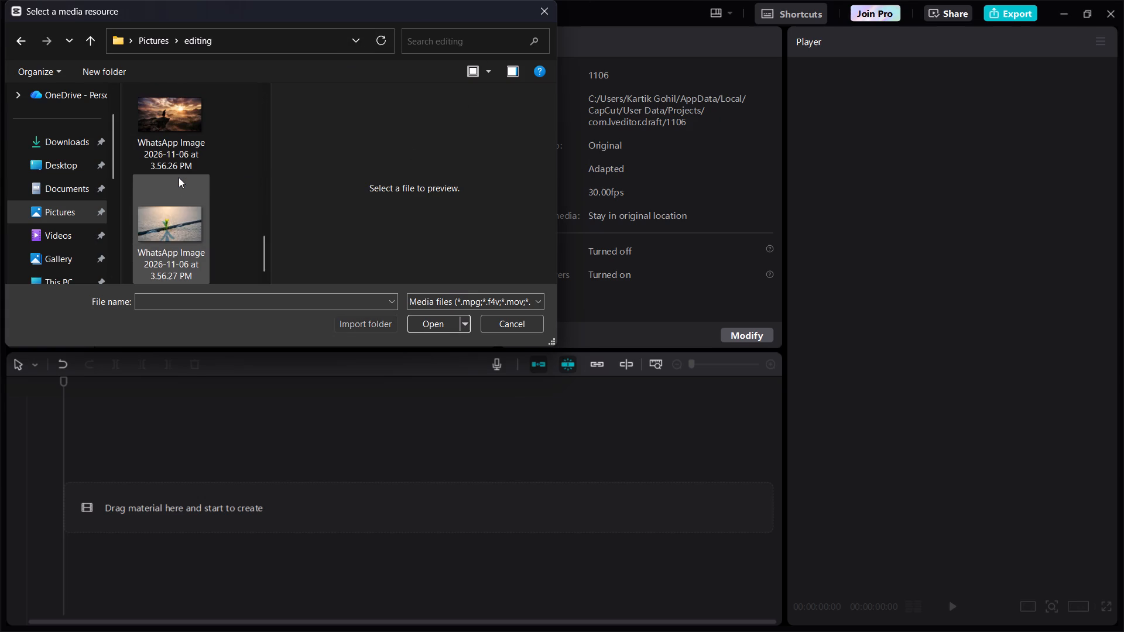
pyautogui.scroll(-1, 179, 177)
pyautogui.scroll(1, 190, 161)
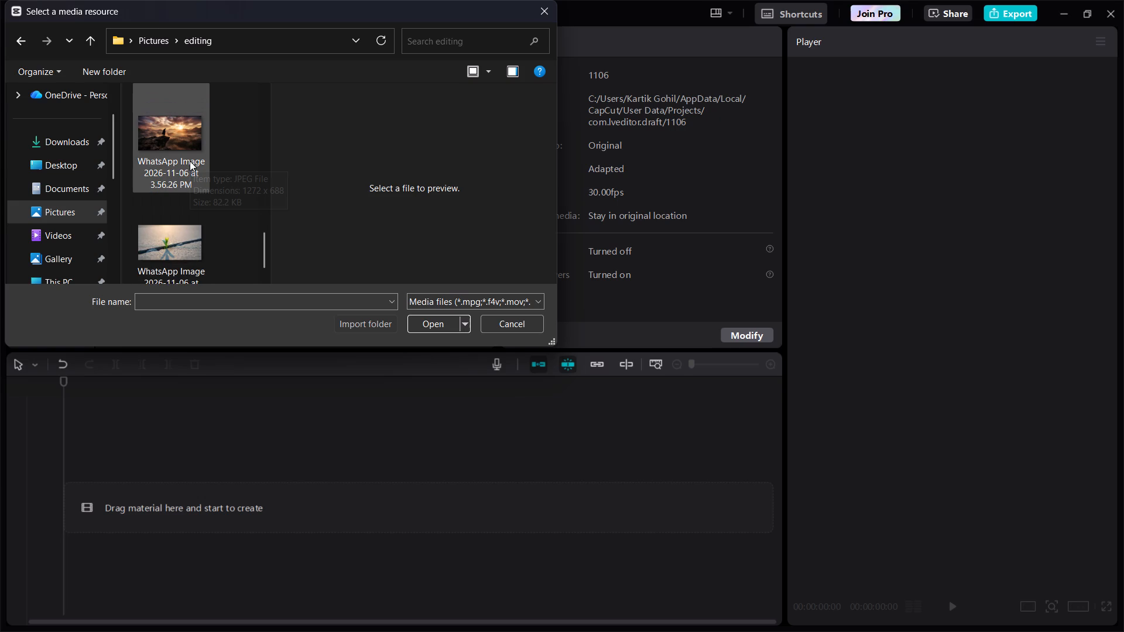
pyautogui.scroll(3, 190, 161)
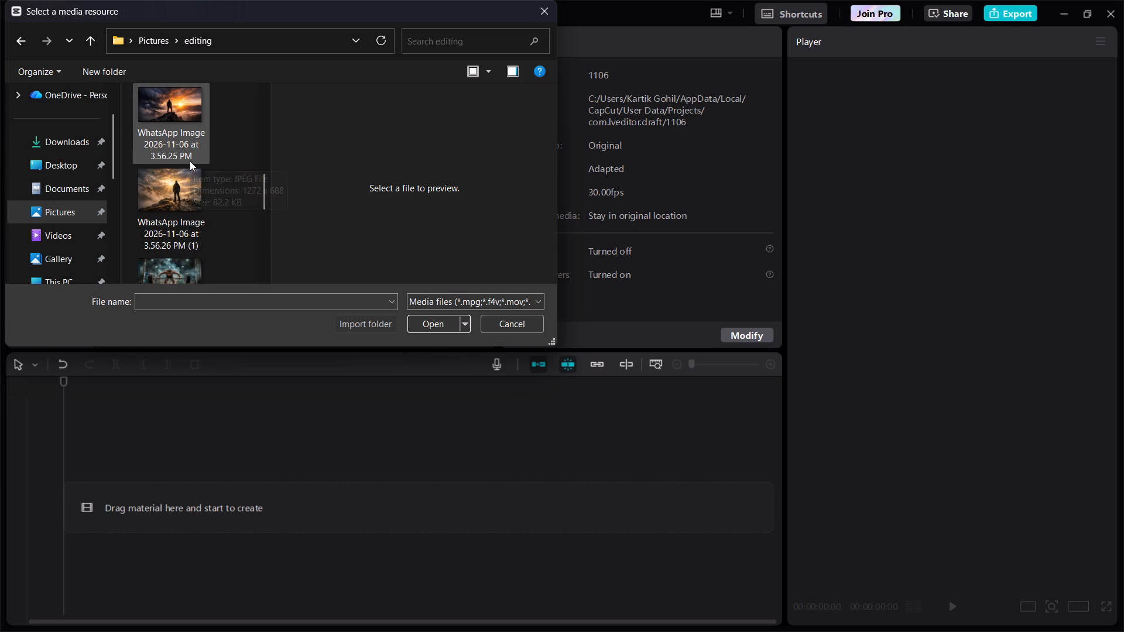
pyautogui.scroll(2, 190, 161)
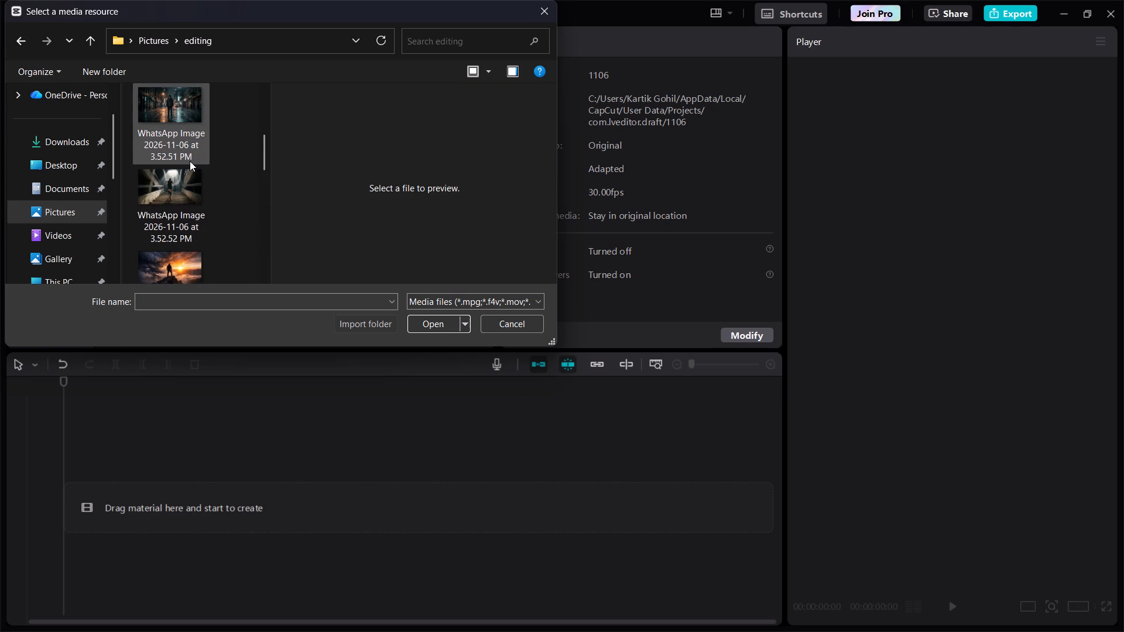
pyautogui.scroll(2, 190, 161)
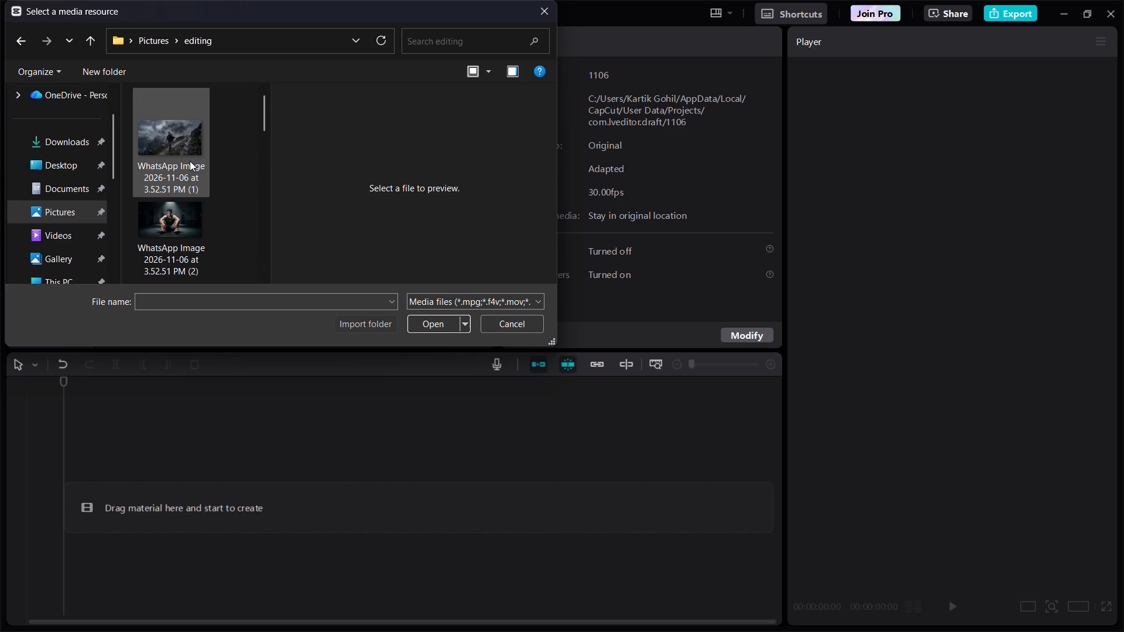
pyautogui.scroll(2, 190, 161)
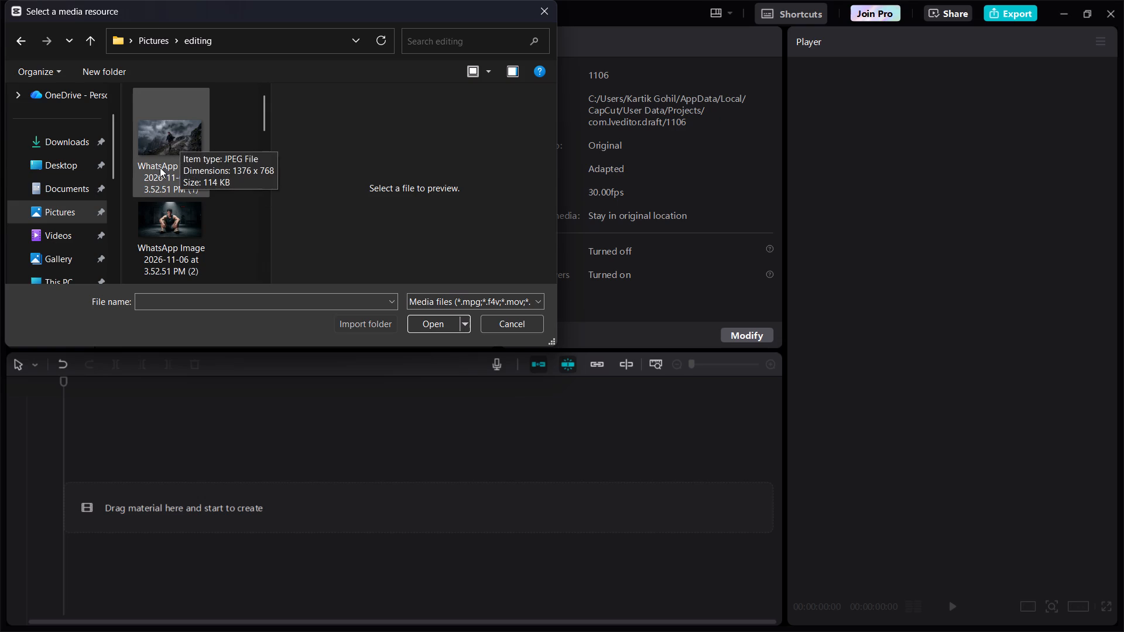
pyautogui.scroll(-1, 160, 167)
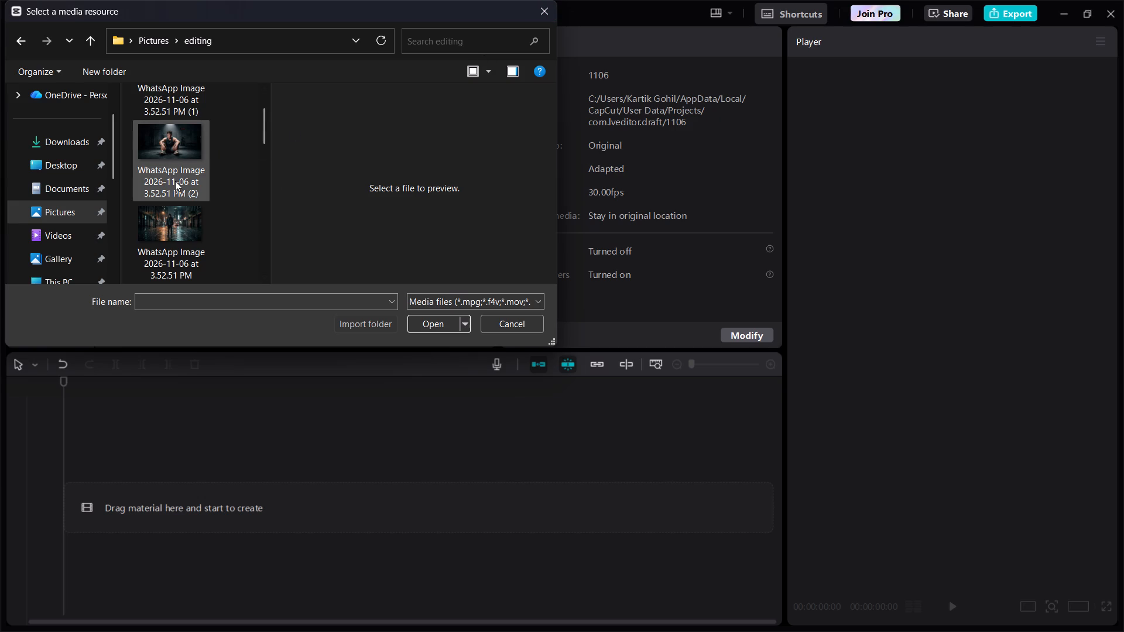
pyautogui.scroll(-4, 175, 181)
pyautogui.scroll(1, 175, 181)
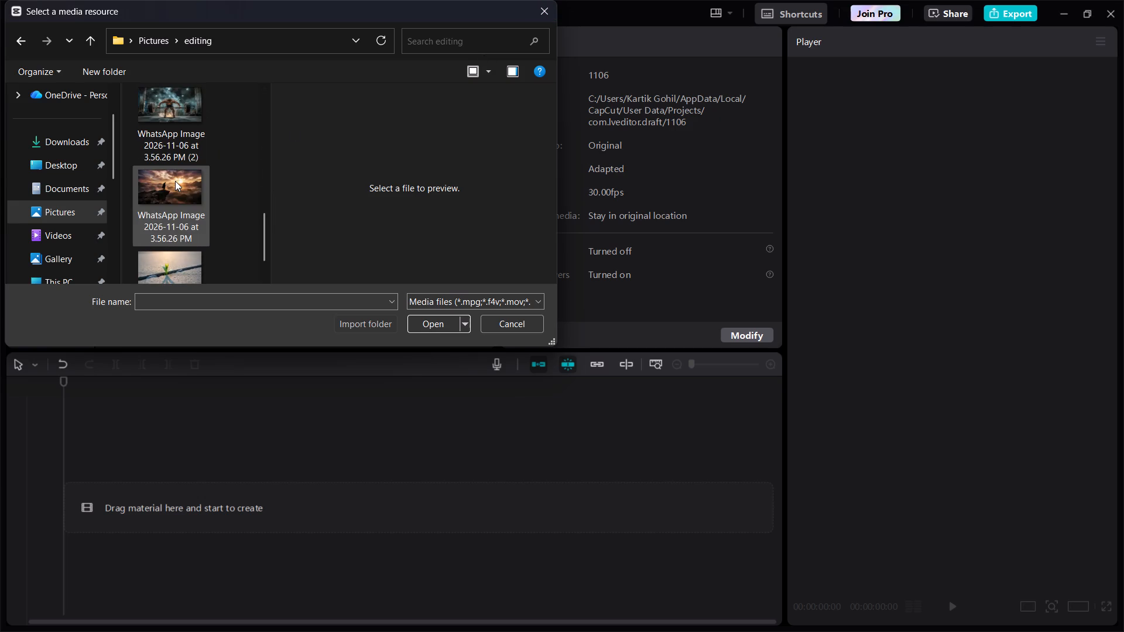
pyautogui.scroll(1, 175, 181)
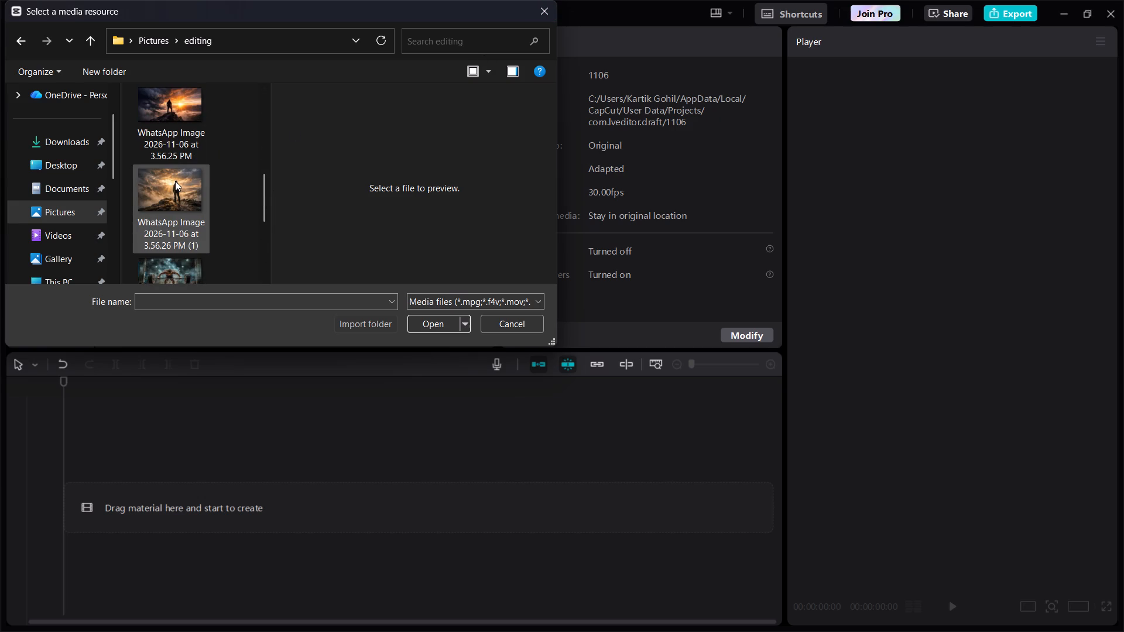
pyautogui.scroll(1, 175, 181)
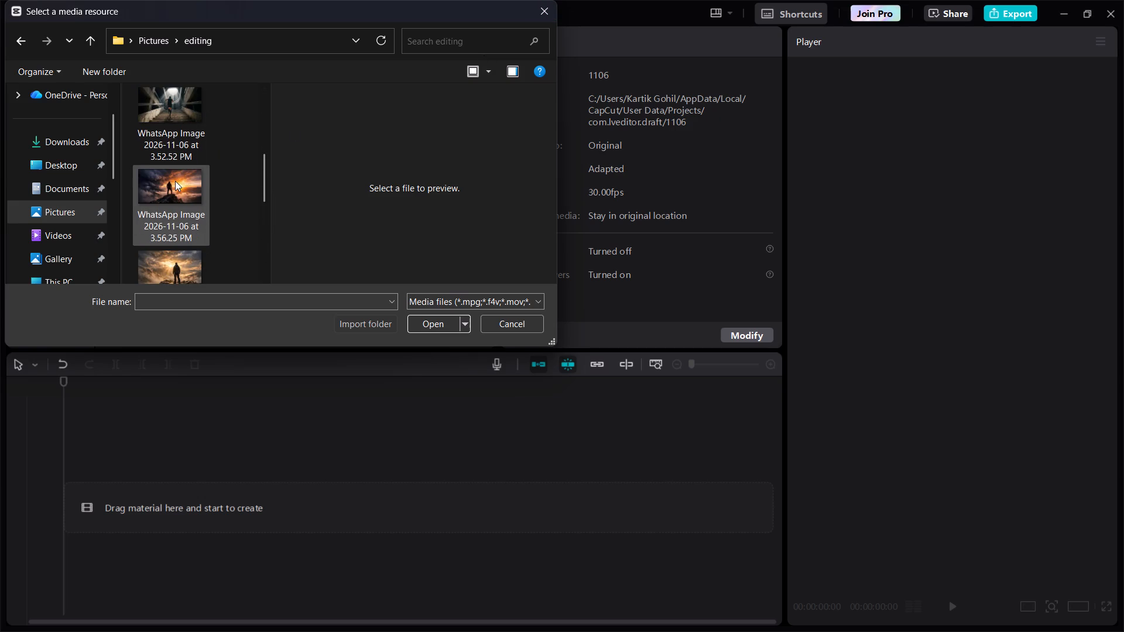
pyautogui.scroll(1, 173, 152)
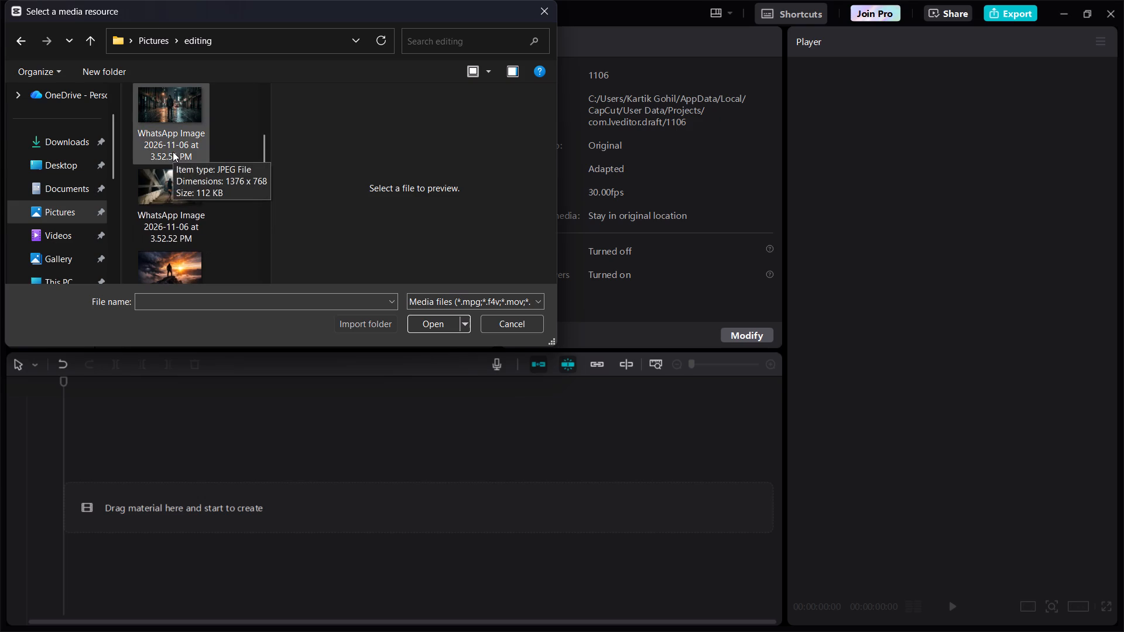
# Import the image of the hooded man on the rainy street, WhatsApp Image 2026-11-06 at 3.52.51 PM.
pyautogui.click(180, 112)
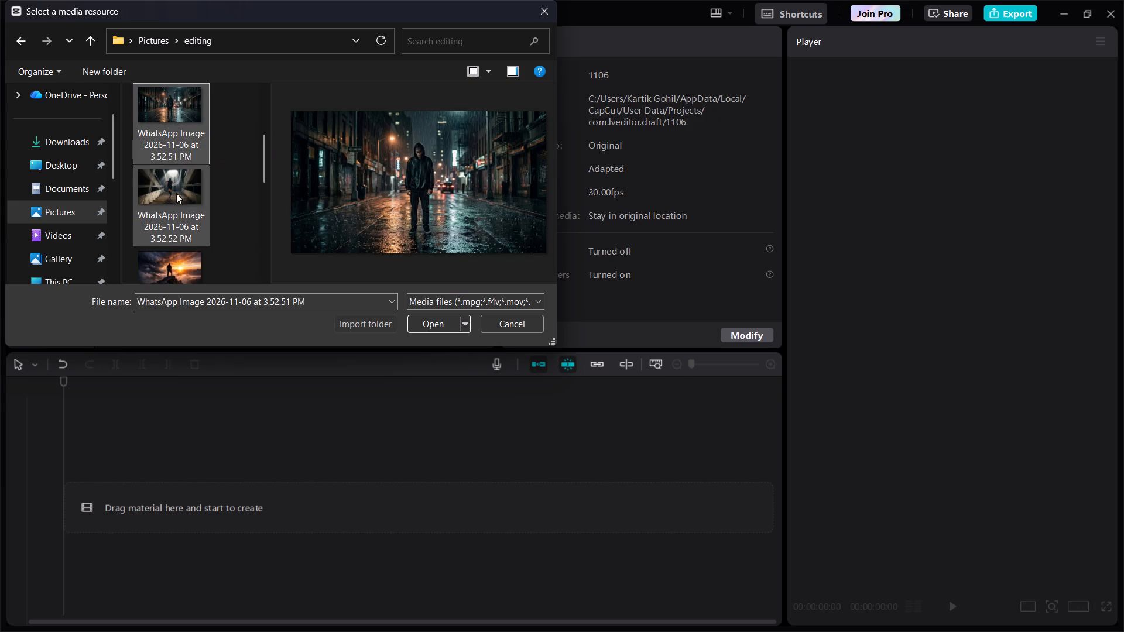
pyautogui.click(177, 189)
pyautogui.doubleClick(177, 143)
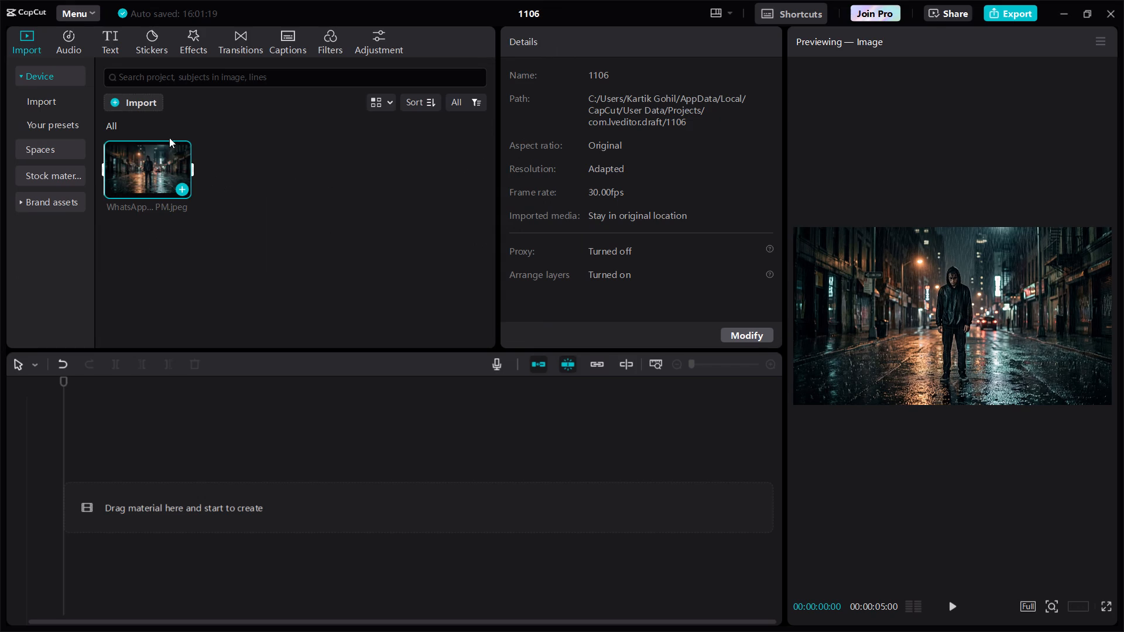
# Import the seated man image, WhatsApp Image 2026-11-06 at 3.52.51 PM (2), from the editing folder.
pyautogui.click(144, 102)
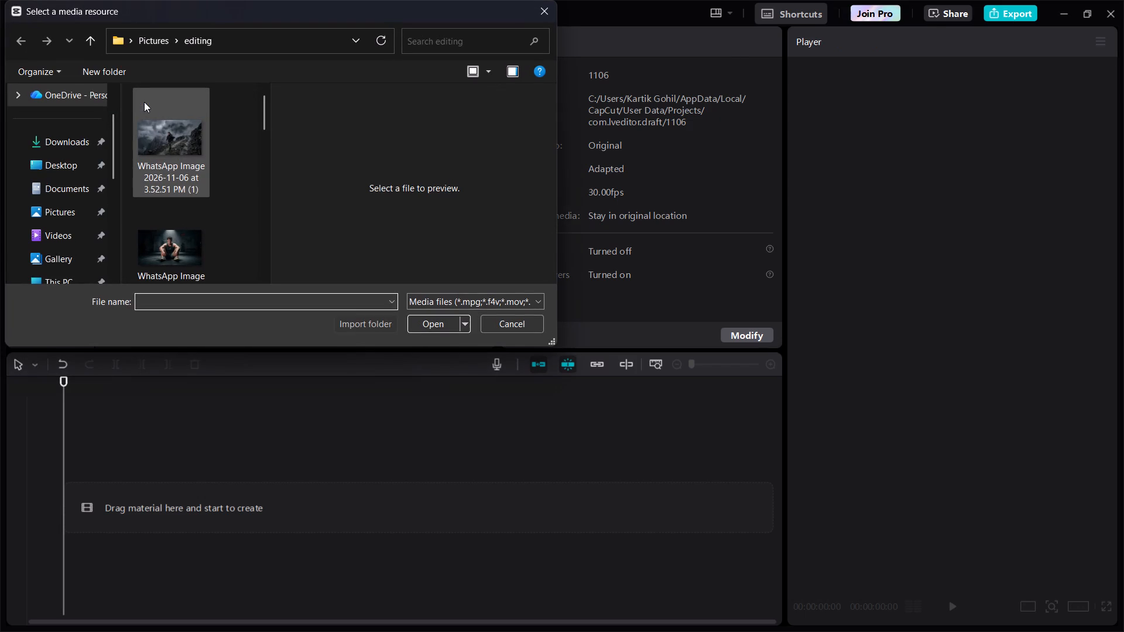
pyautogui.scroll(4, 160, 126)
pyautogui.doubleClick(145, 238)
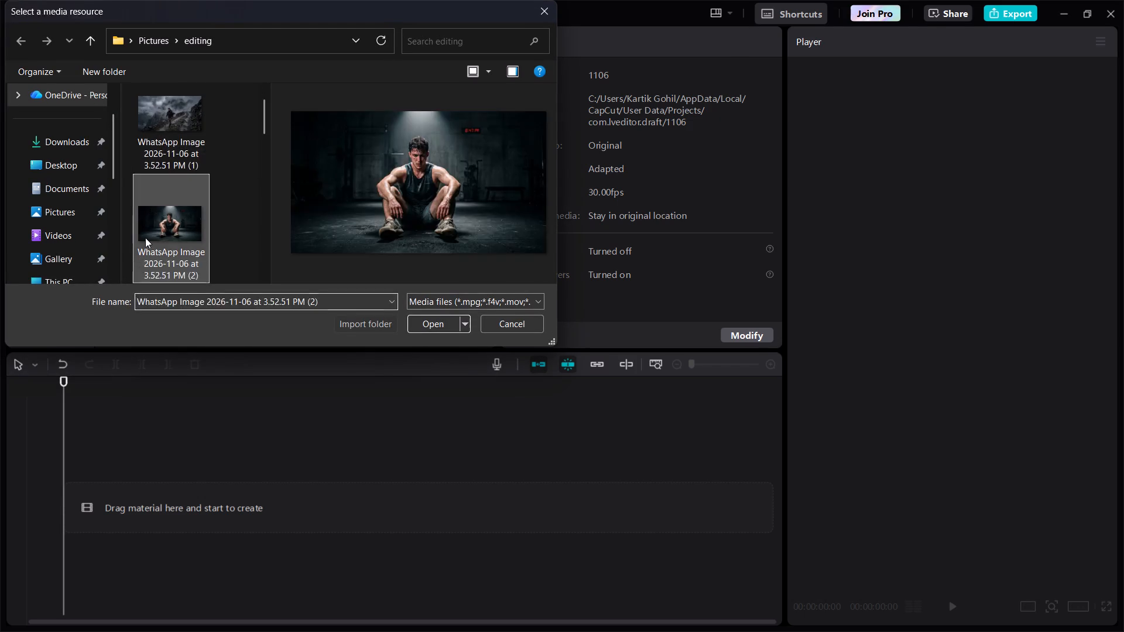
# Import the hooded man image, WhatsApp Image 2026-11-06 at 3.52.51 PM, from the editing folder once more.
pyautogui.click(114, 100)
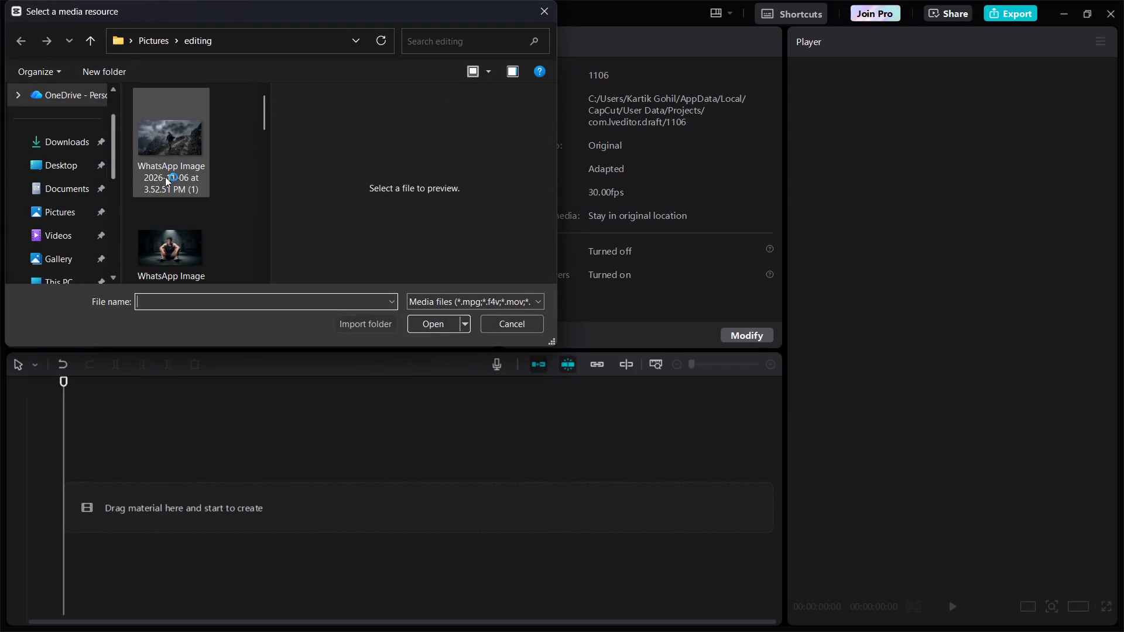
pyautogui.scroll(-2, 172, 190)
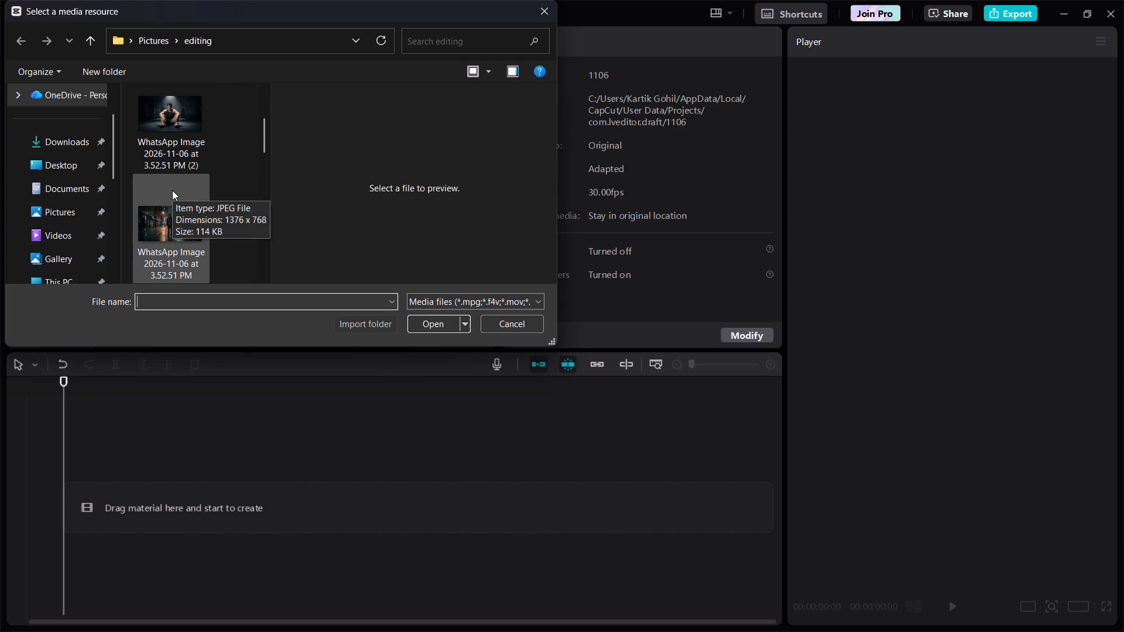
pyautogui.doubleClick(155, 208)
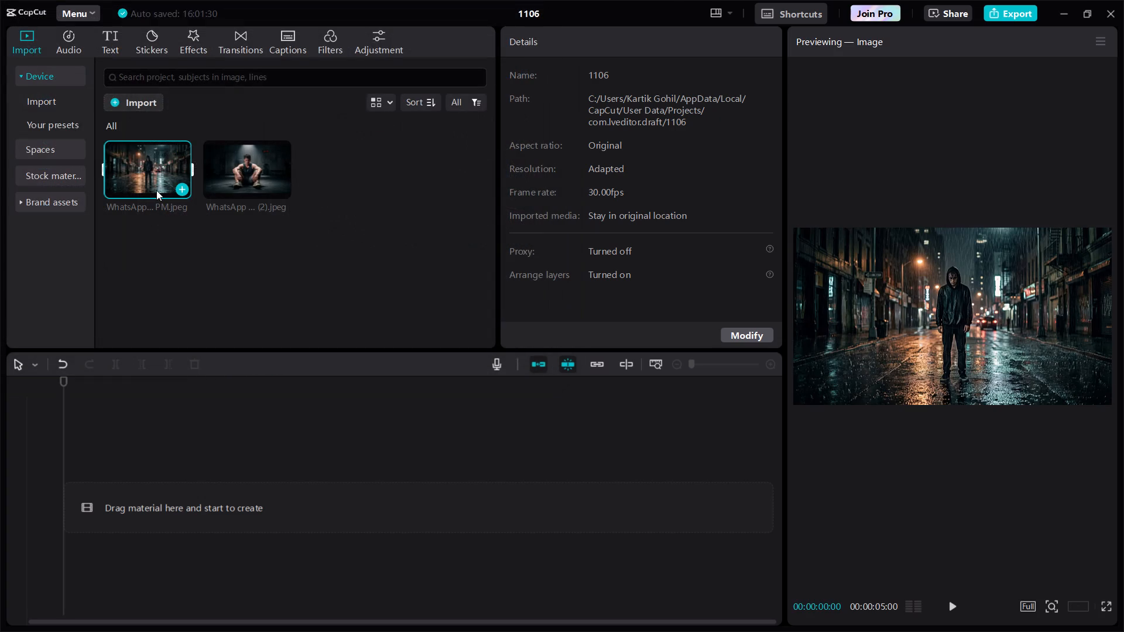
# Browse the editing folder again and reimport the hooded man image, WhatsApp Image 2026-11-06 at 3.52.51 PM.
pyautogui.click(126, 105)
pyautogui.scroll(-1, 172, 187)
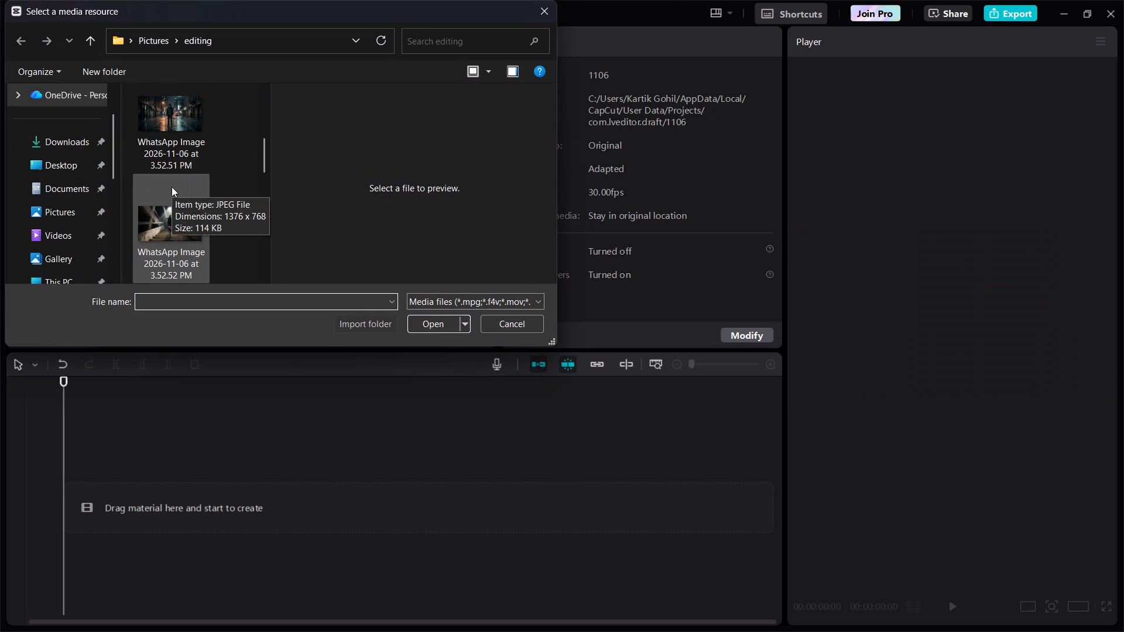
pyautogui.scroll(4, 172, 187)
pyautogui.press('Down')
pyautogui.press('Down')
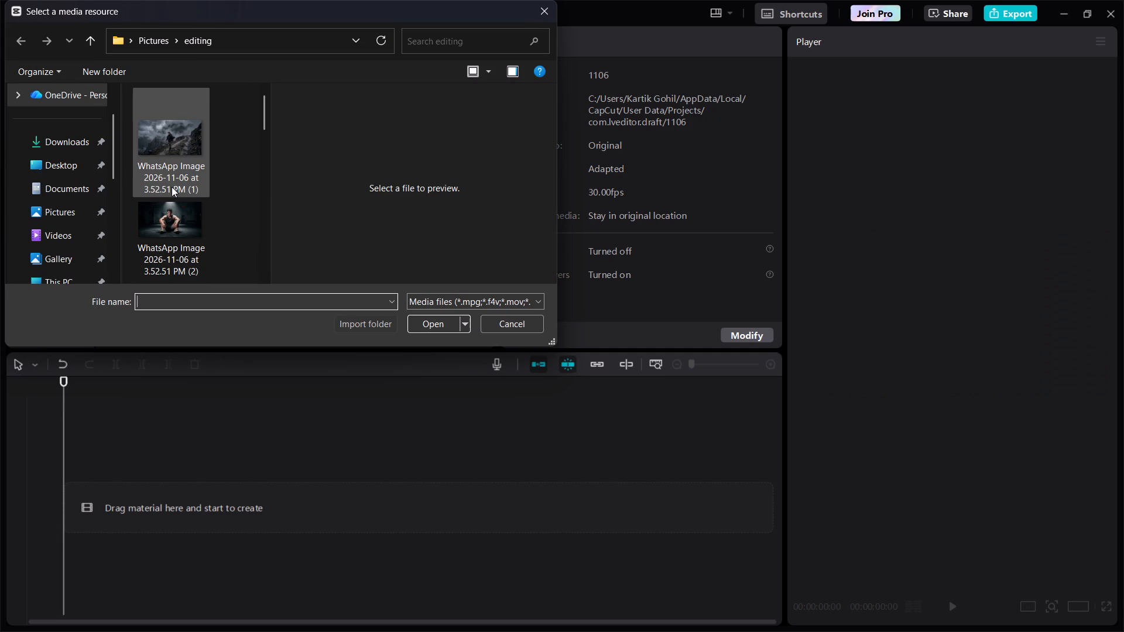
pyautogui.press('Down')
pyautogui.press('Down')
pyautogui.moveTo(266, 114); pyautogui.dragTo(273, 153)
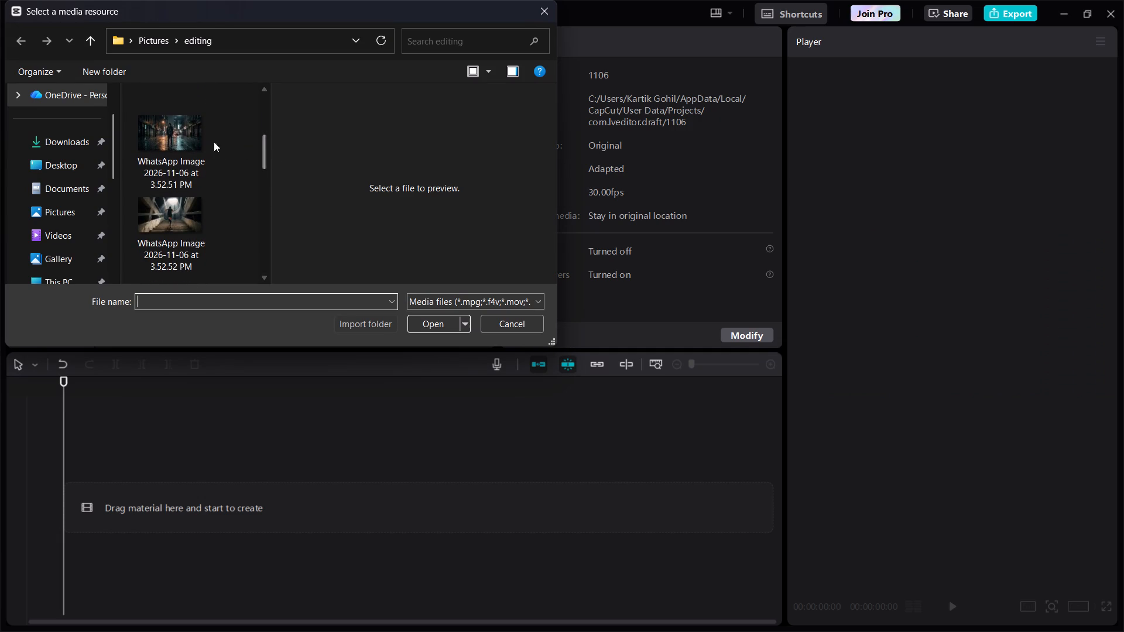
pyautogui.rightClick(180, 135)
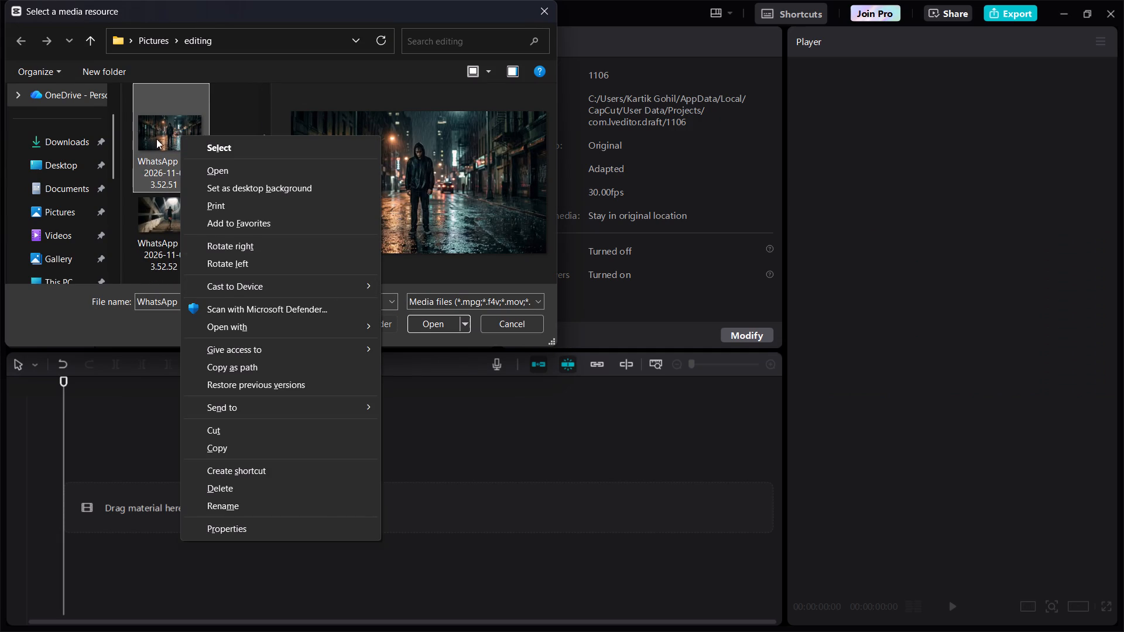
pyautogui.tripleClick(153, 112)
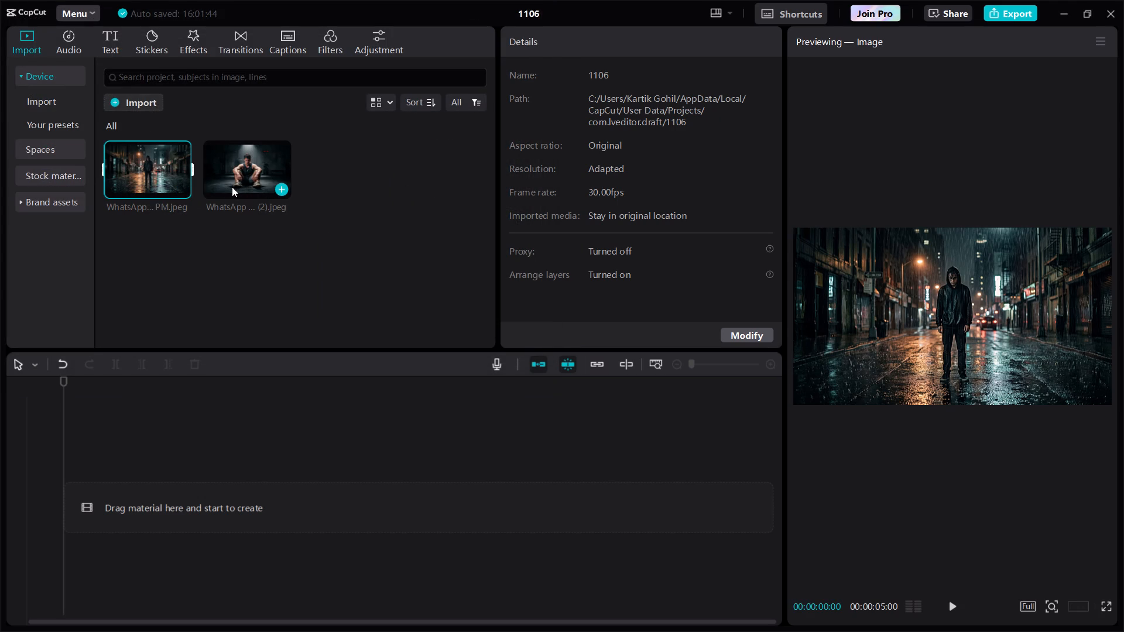
# Add the seated man image to the timeline, and insert a second copy of it at the start of the main track.
pyautogui.click(276, 186)
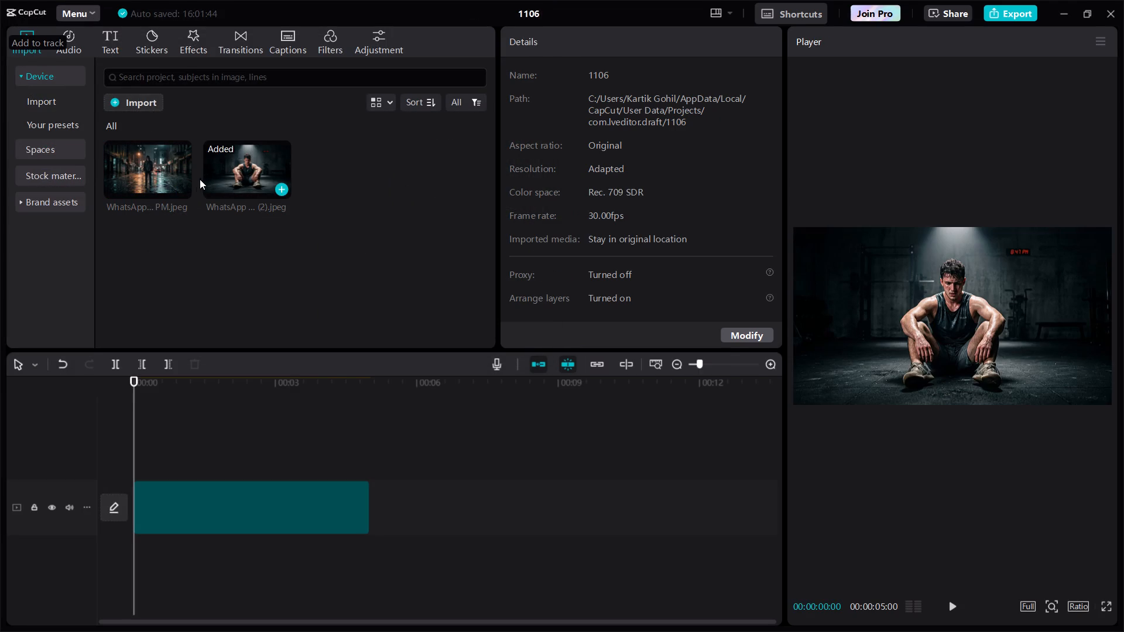
pyautogui.moveTo(237, 159); pyautogui.dragTo(133, 516)
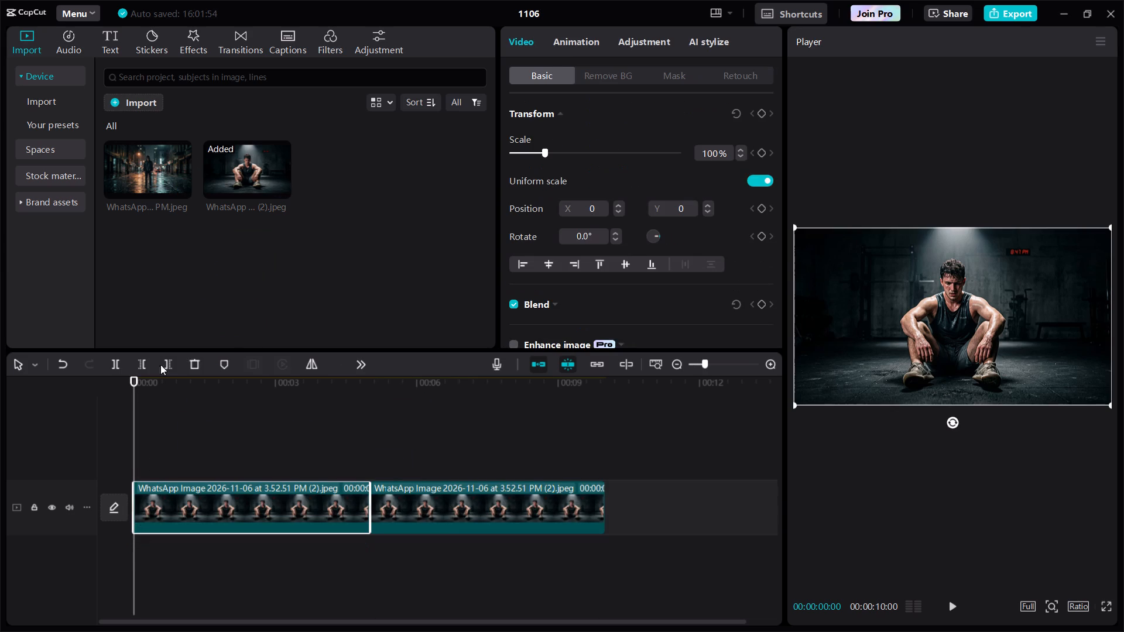
# Bring the hooded man image from the media library onto the second seated man clip in the timeline.
pyautogui.moveTo(151, 175); pyautogui.dragTo(433, 500)
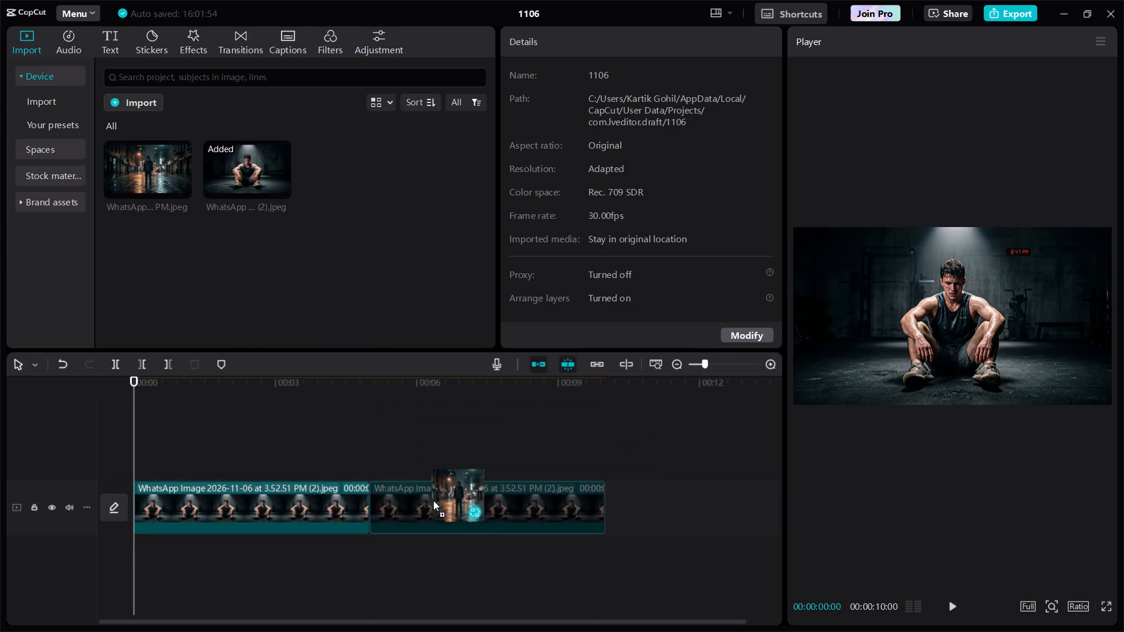
pyautogui.moveTo(433, 500); pyautogui.dragTo(444, 505)
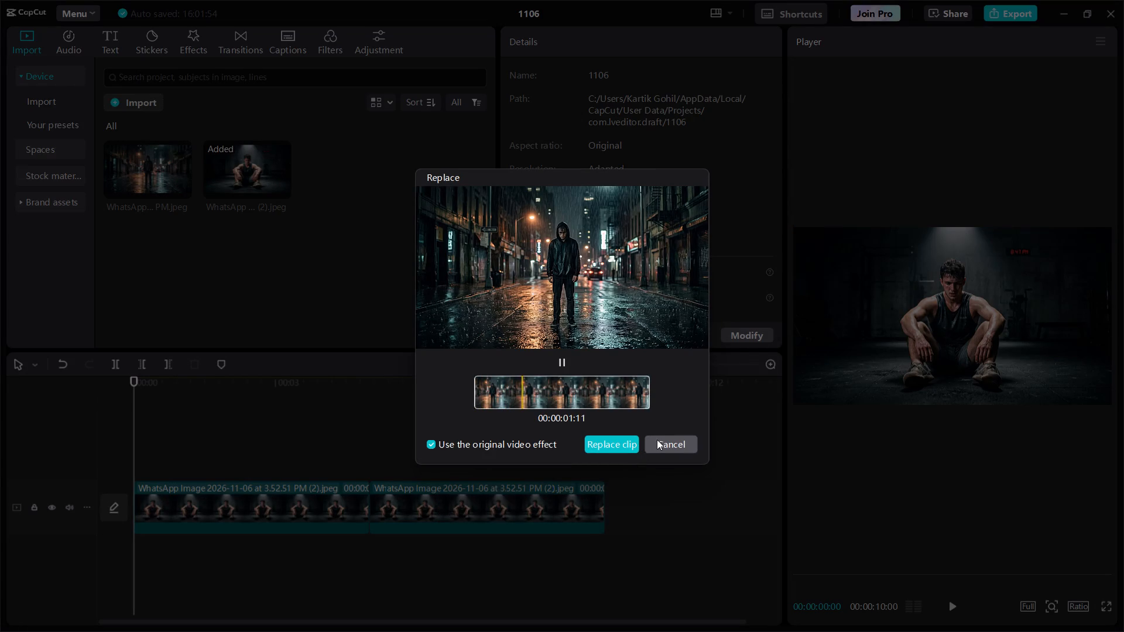
# Cancel the clip replacement and delete the second copy of the seated man clip from the timeline.
pyautogui.click(657, 439)
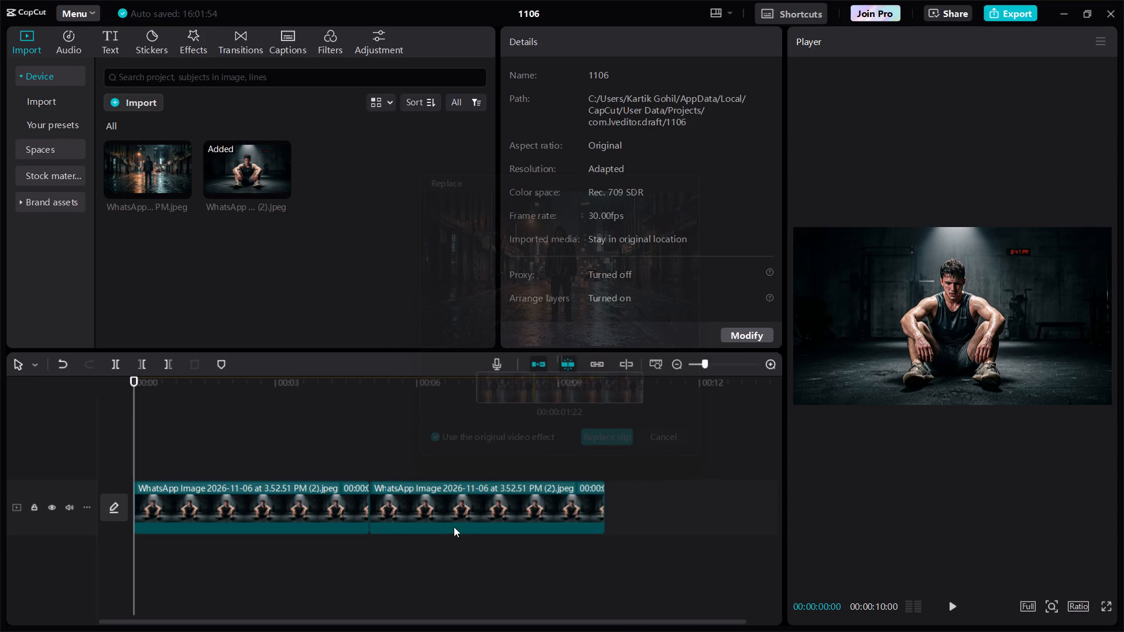
pyautogui.click(457, 531)
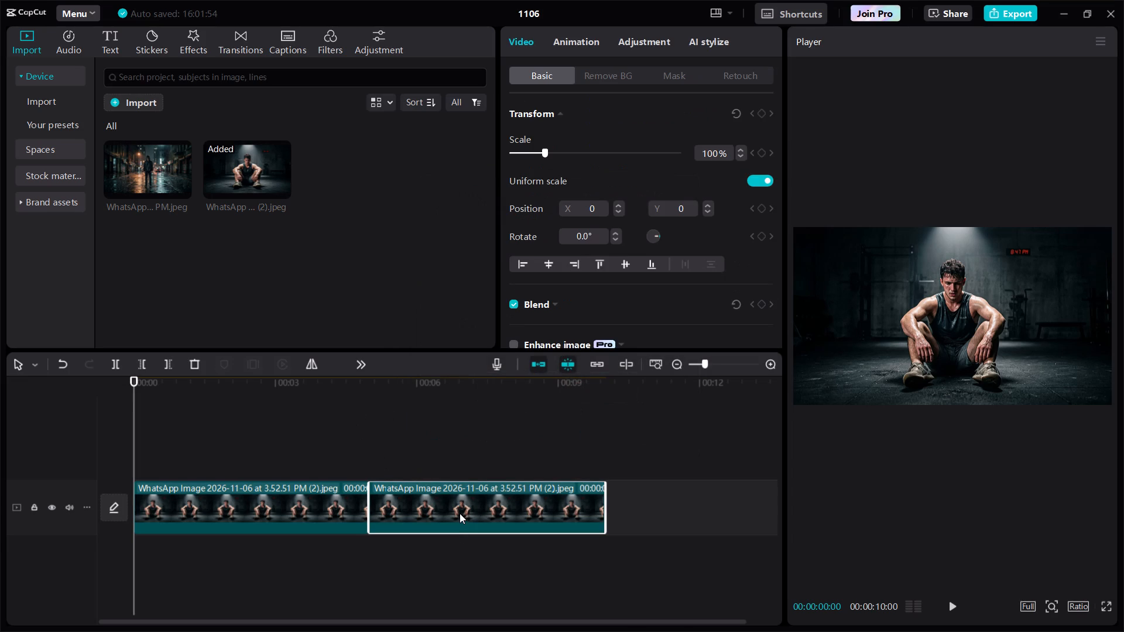
pyautogui.press('Delete')
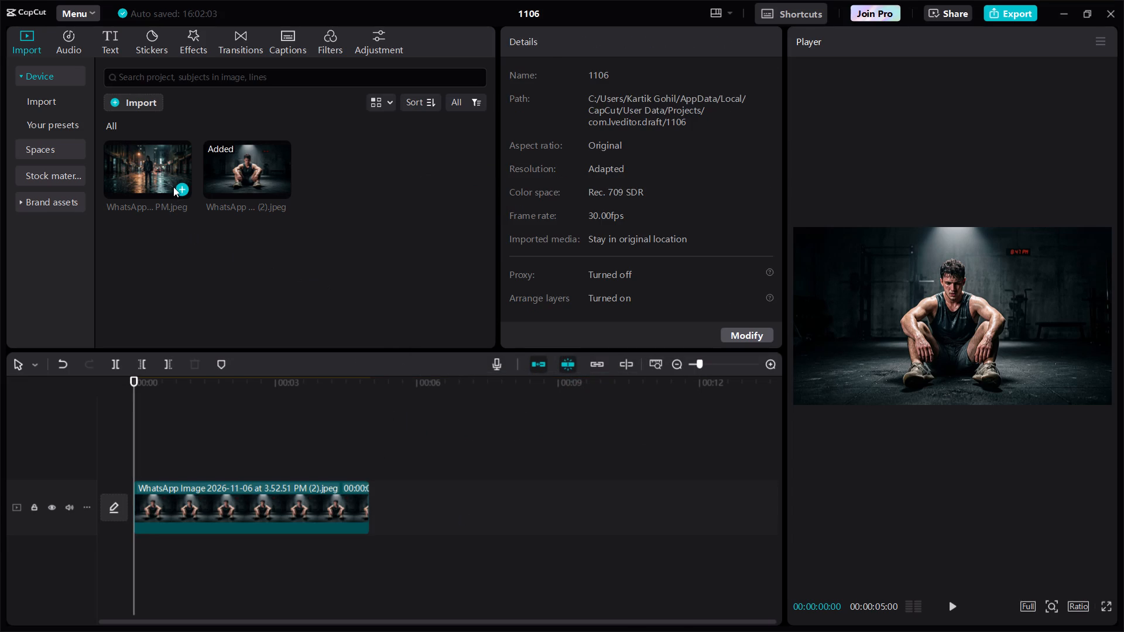
# Add the rainy street image to the timeline after the seated man clip and trim it to about 20 frames.
pyautogui.moveTo(173, 186); pyautogui.dragTo(378, 518)
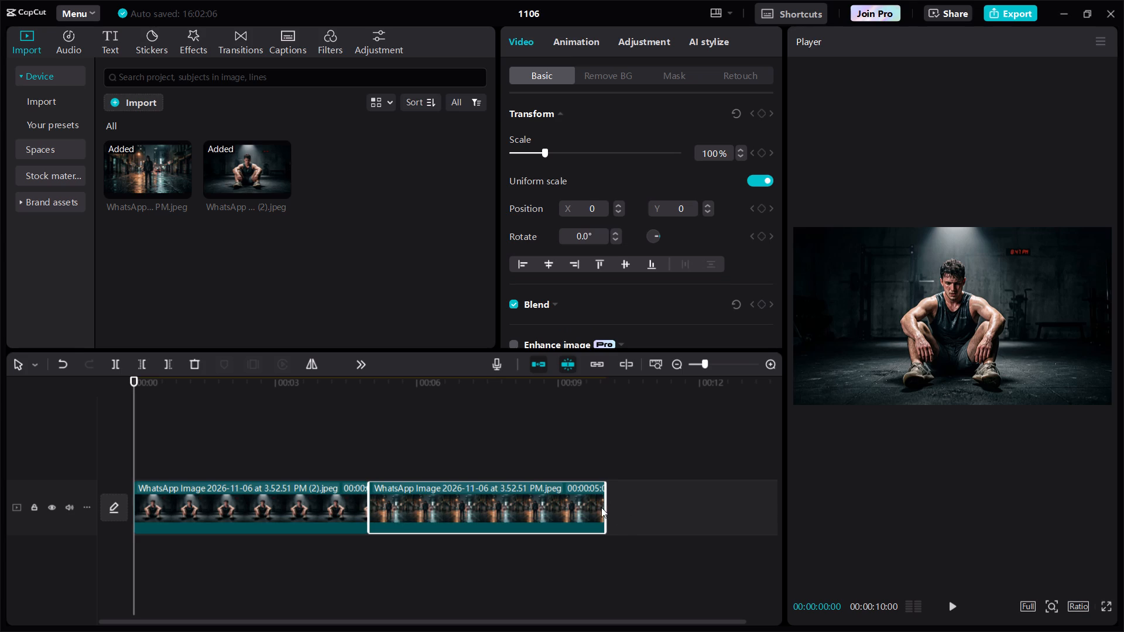
pyautogui.moveTo(601, 507); pyautogui.dragTo(396, 517)
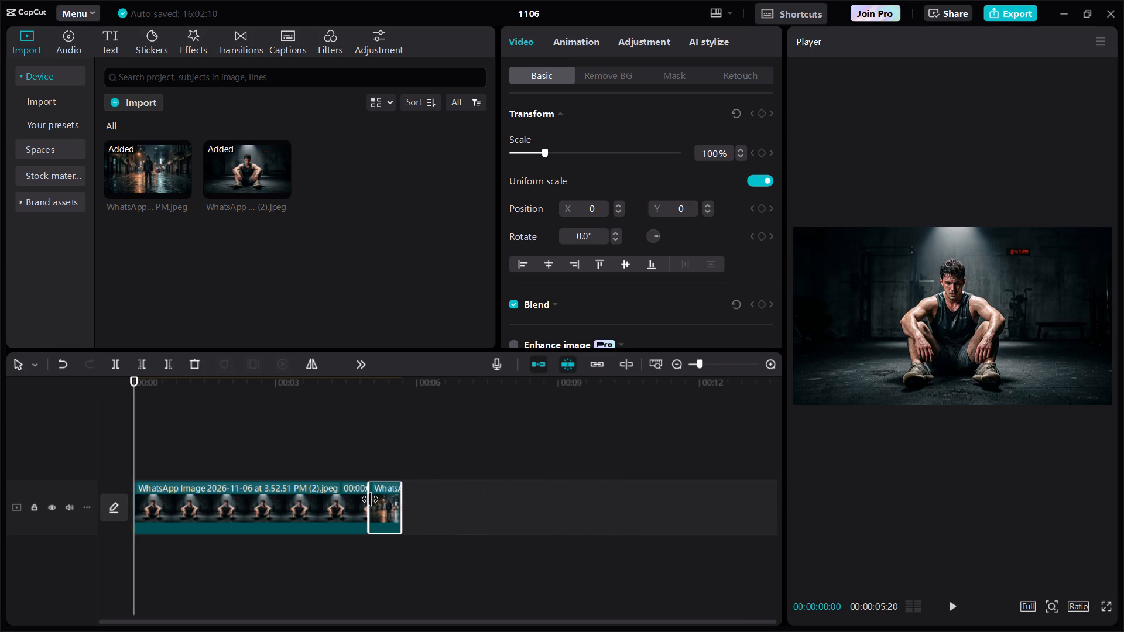
pyautogui.click(395, 492)
# Trim the end of the seated man clip to shorten it to about 2 seconds.
pyautogui.click(311, 517)
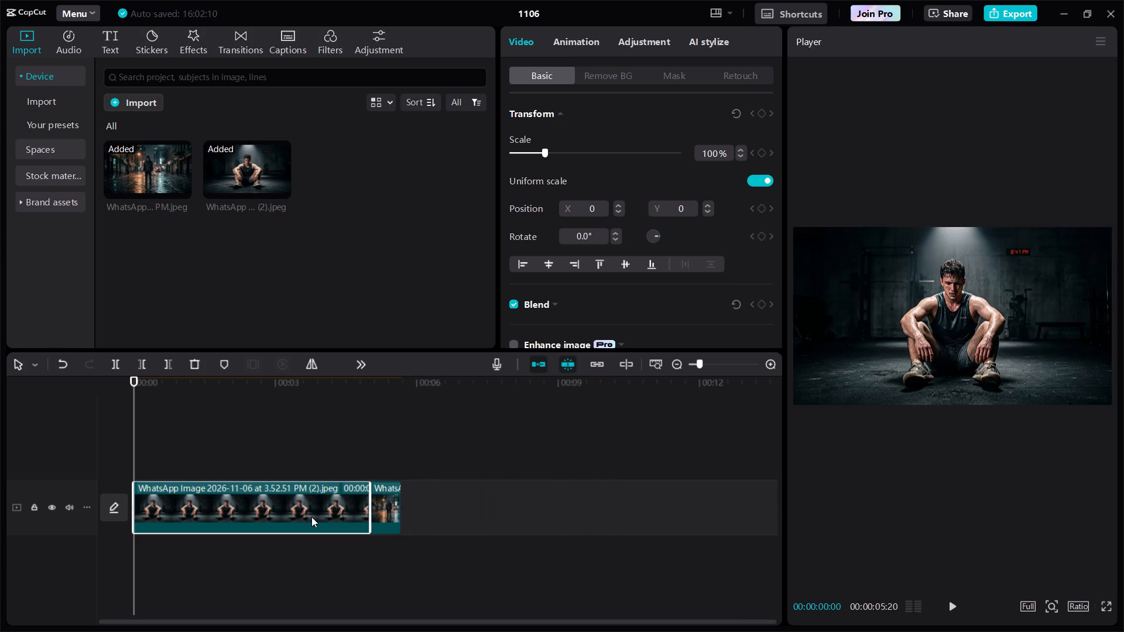
pyautogui.moveTo(372, 507); pyautogui.dragTo(266, 495)
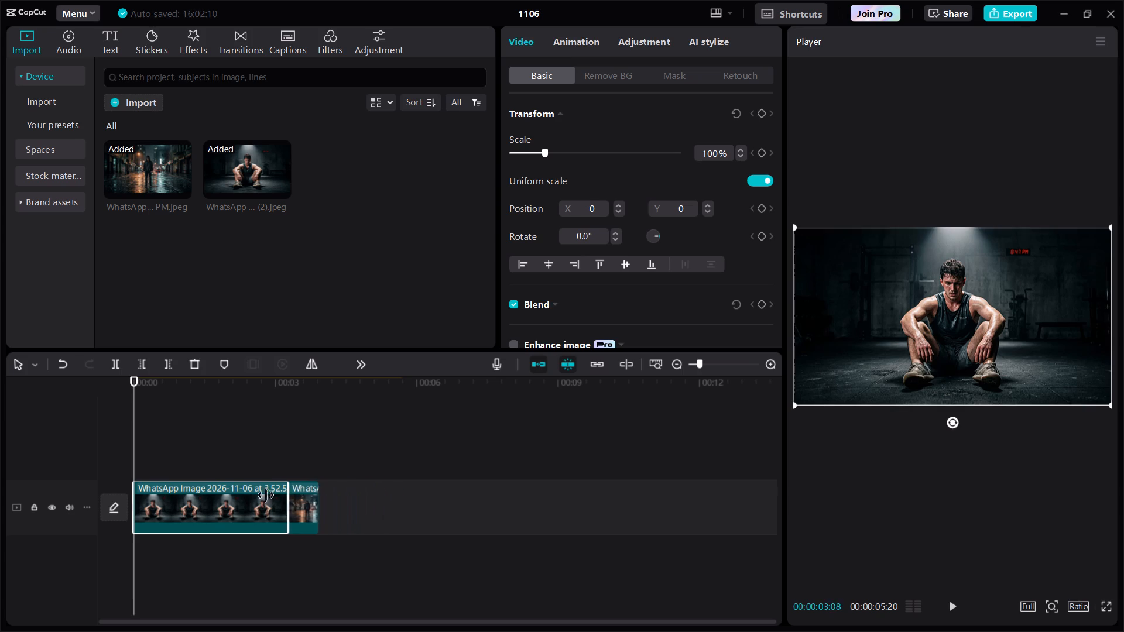
pyautogui.moveTo(266, 495); pyautogui.dragTo(224, 490)
pyautogui.click(244, 499)
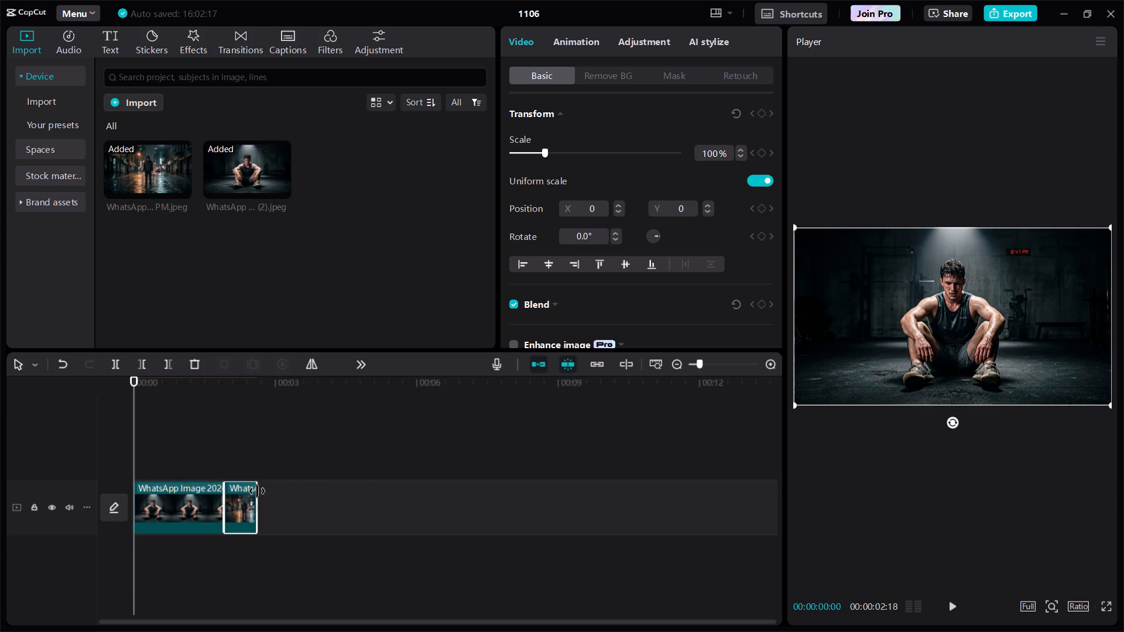
# Delete the short rainy street clip after the seated man clip on the timeline.
pyautogui.click(189, 491)
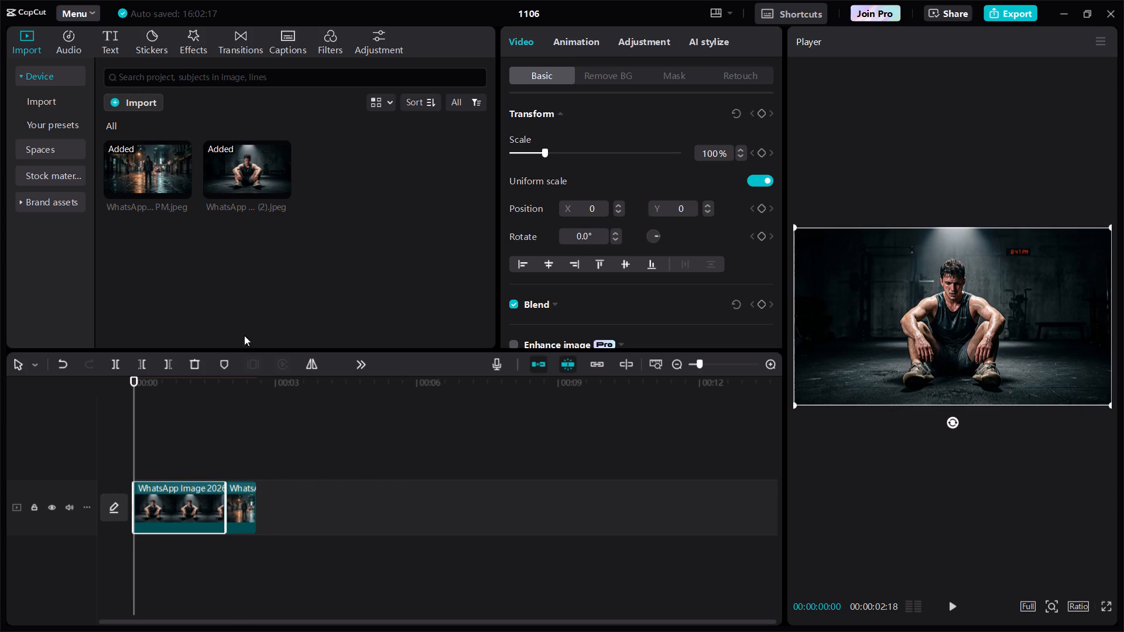
pyautogui.click(172, 184)
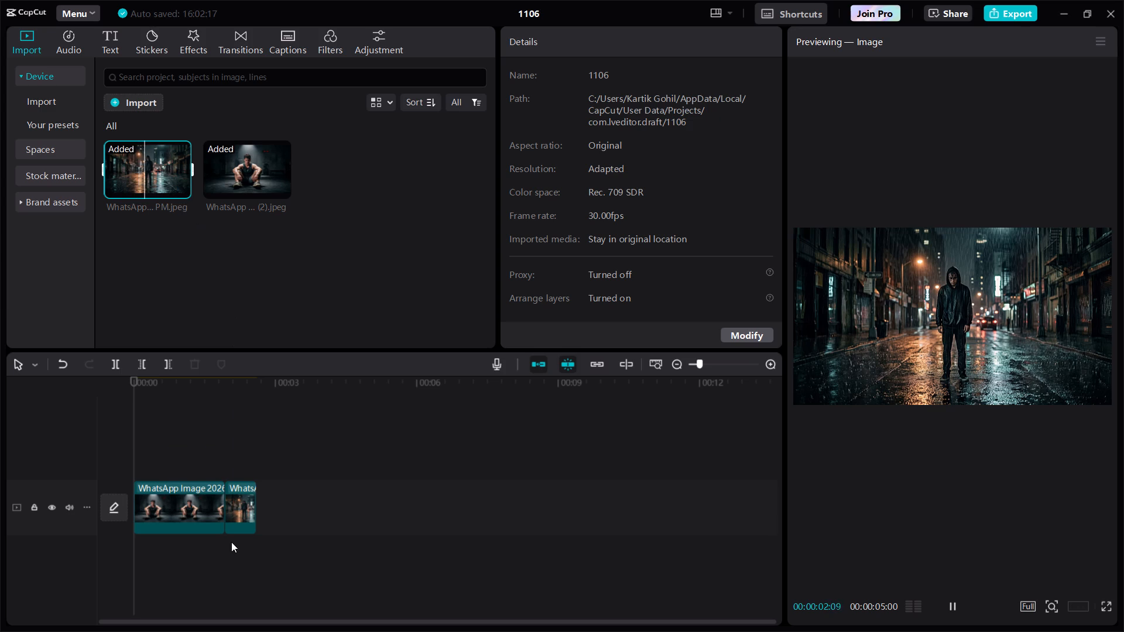
pyautogui.click(242, 503)
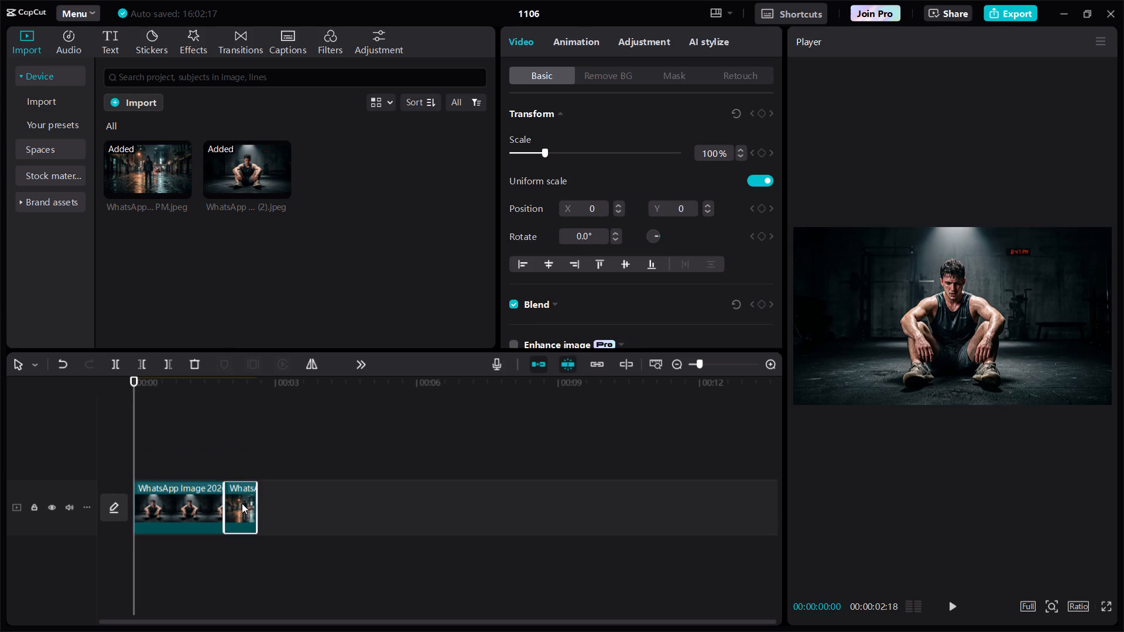
pyautogui.press('Delete')
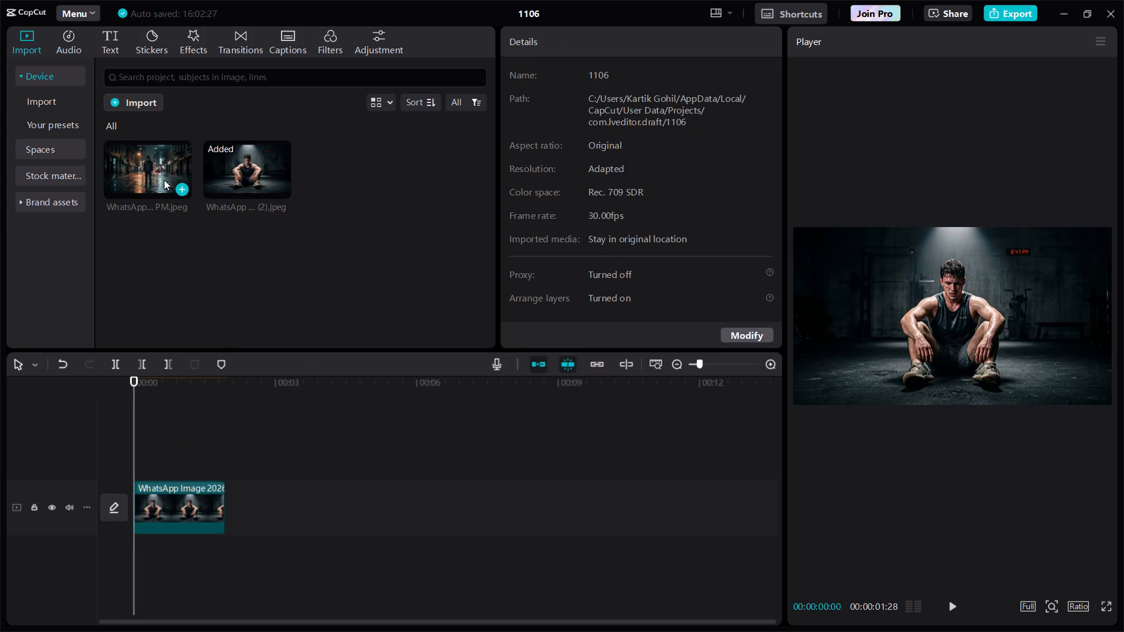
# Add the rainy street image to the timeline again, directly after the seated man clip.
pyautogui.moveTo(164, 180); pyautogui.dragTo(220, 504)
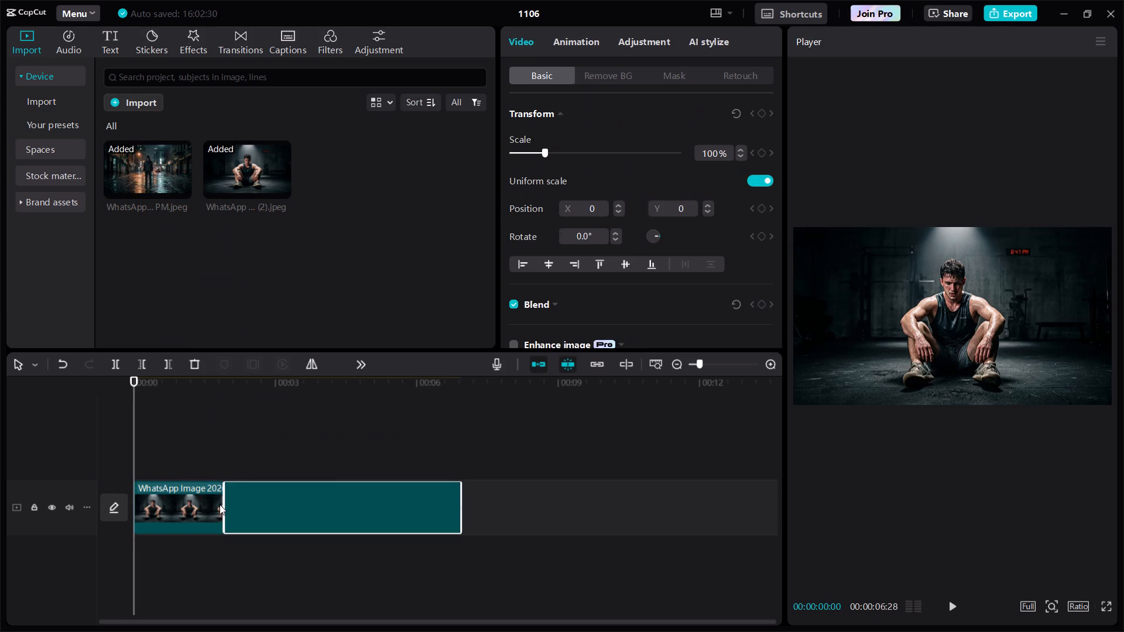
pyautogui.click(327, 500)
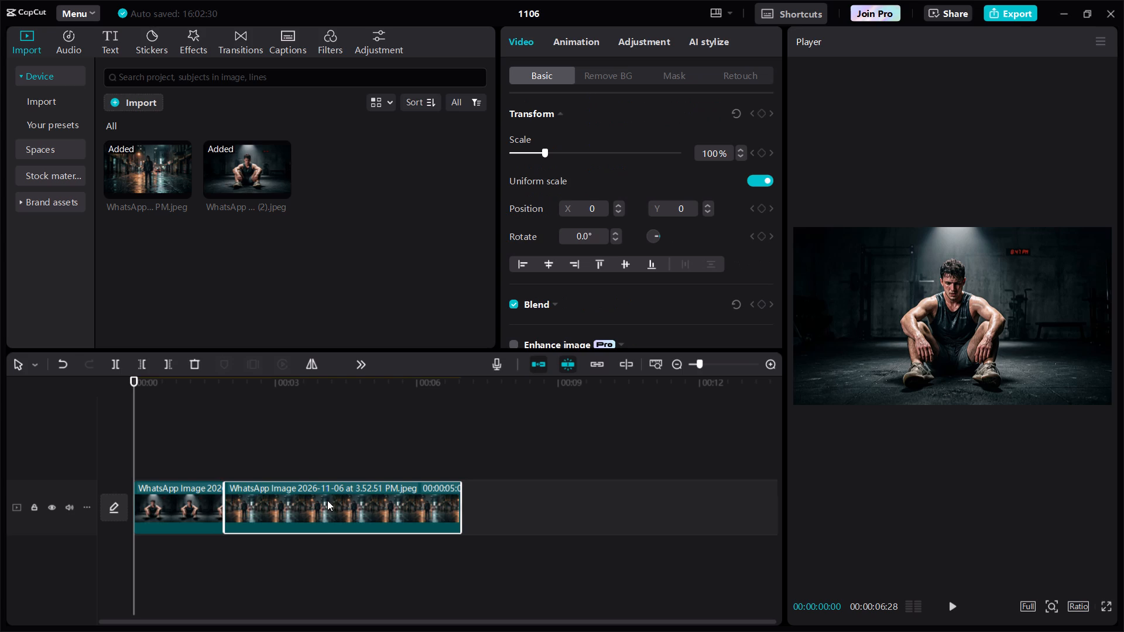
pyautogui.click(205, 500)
# Delete the rainy street clip and the seated man clip to empty the timeline.
pyautogui.click(262, 509)
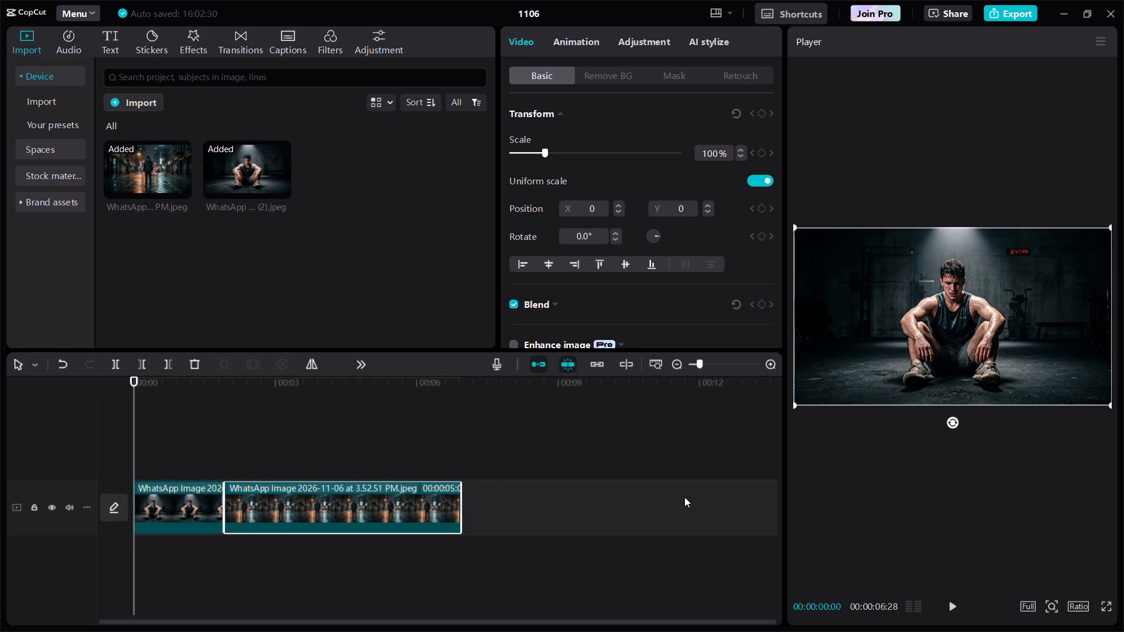
pyautogui.press('BackSpace')
pyautogui.click(166, 500)
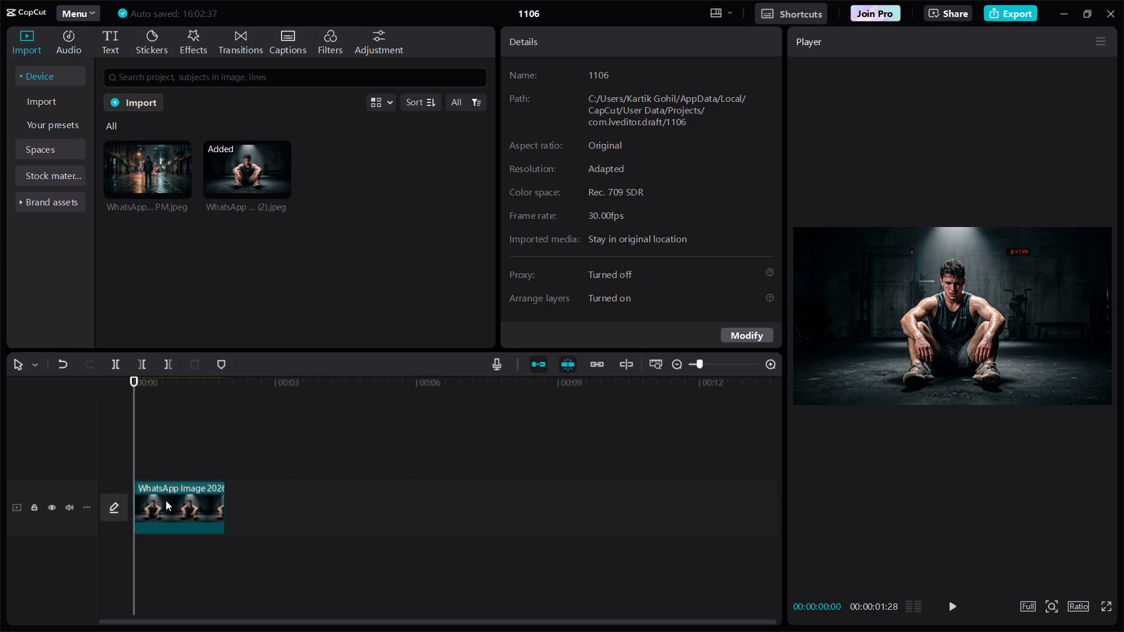
pyautogui.press('BackSpace')
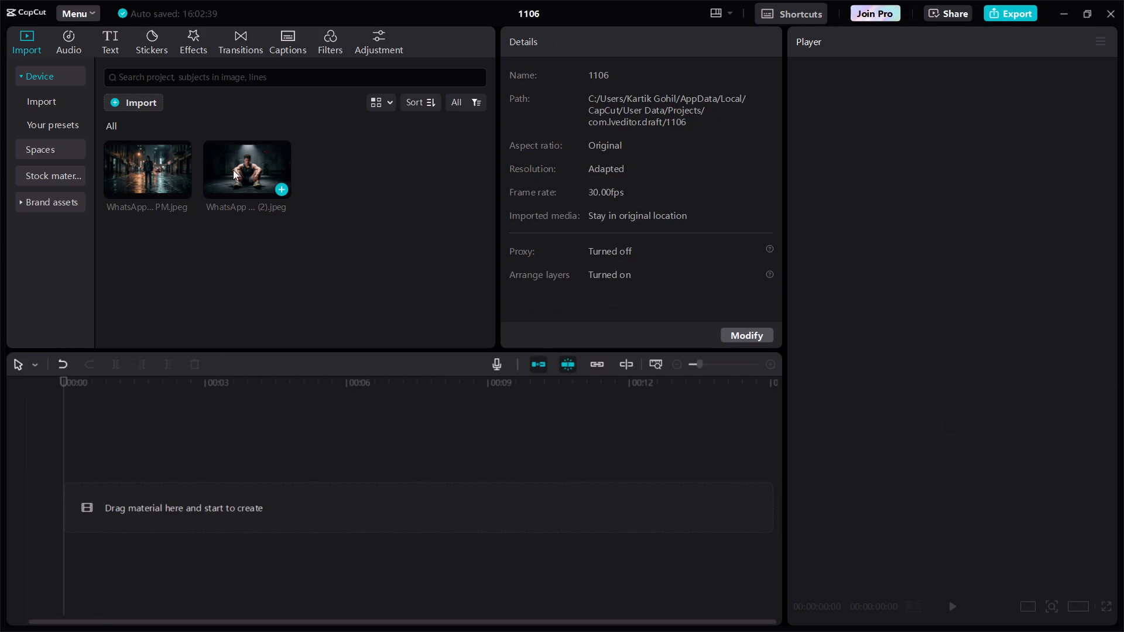
# Place the rainy street image at the start of the main track and the seated man image directly after it.
pyautogui.click(184, 171)
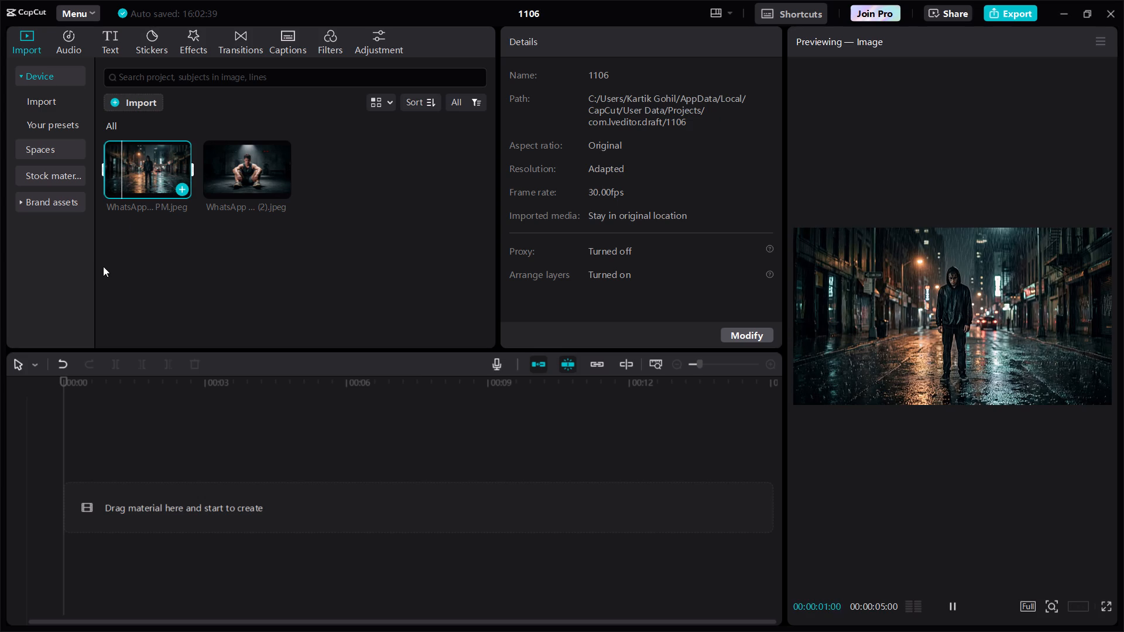
pyautogui.moveTo(148, 174); pyautogui.dragTo(92, 518)
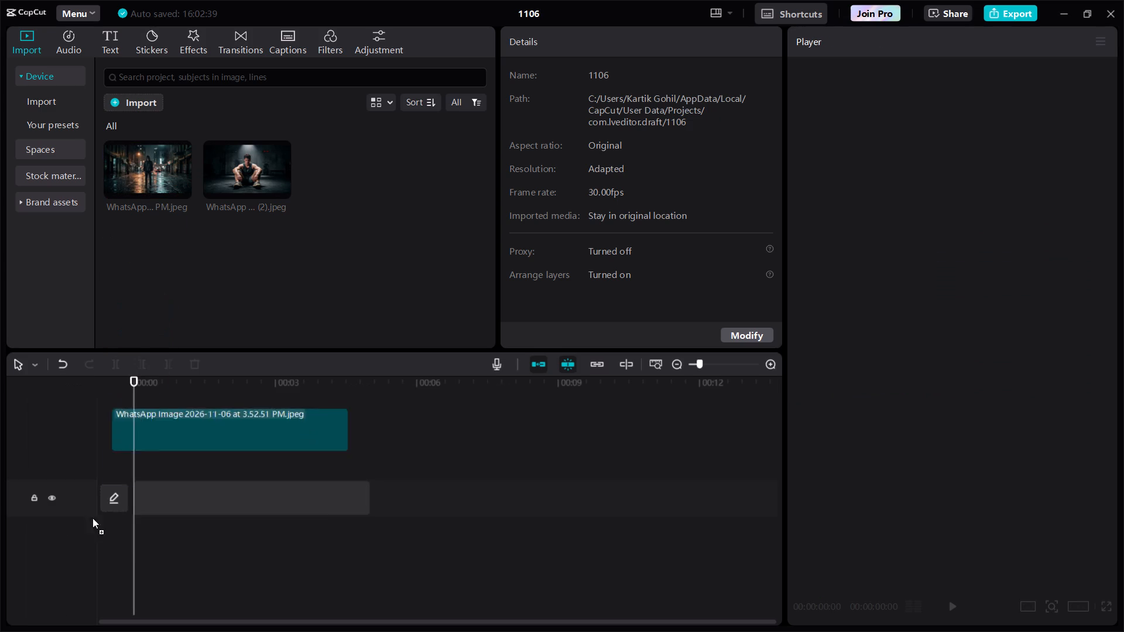
pyautogui.moveTo(92, 518); pyautogui.dragTo(129, 507)
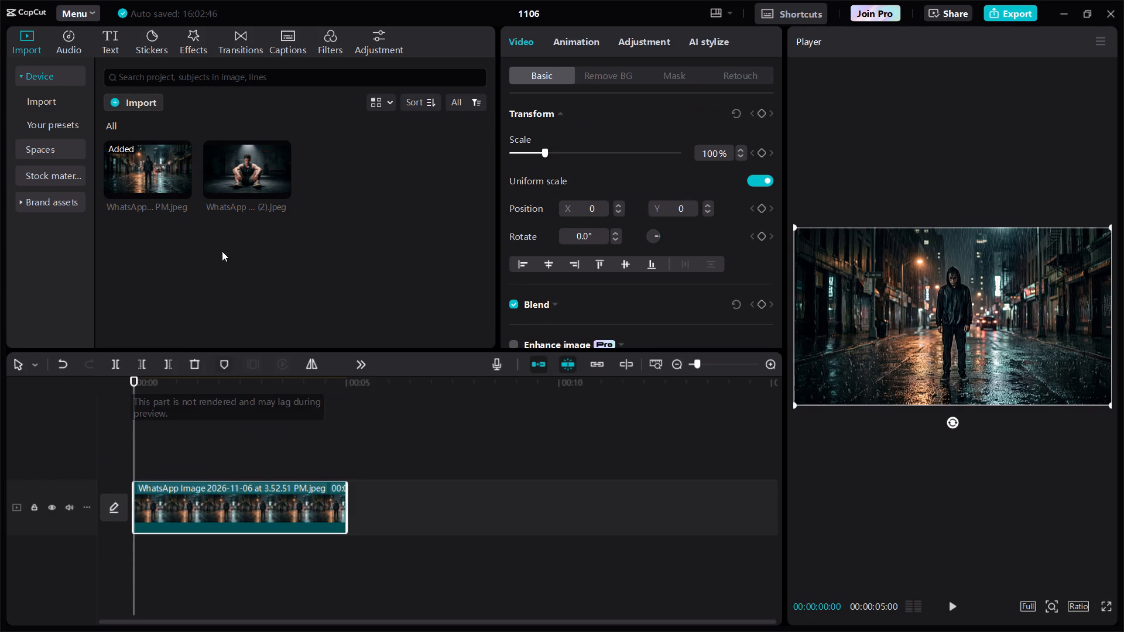
pyautogui.moveTo(246, 170); pyautogui.dragTo(361, 477)
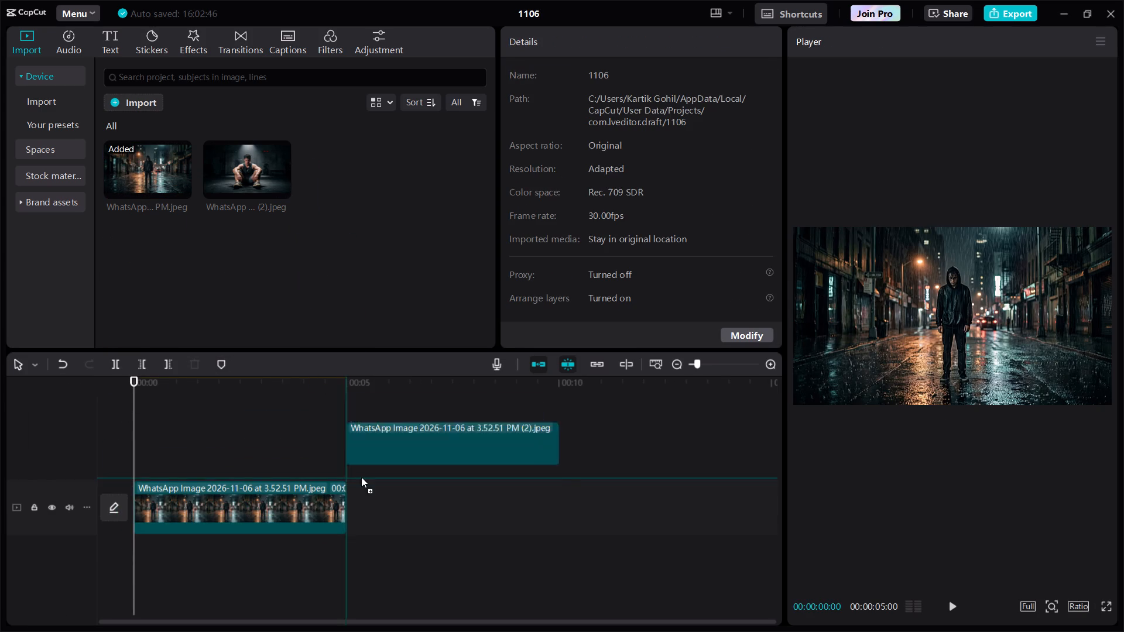
pyautogui.moveTo(361, 477); pyautogui.dragTo(351, 505)
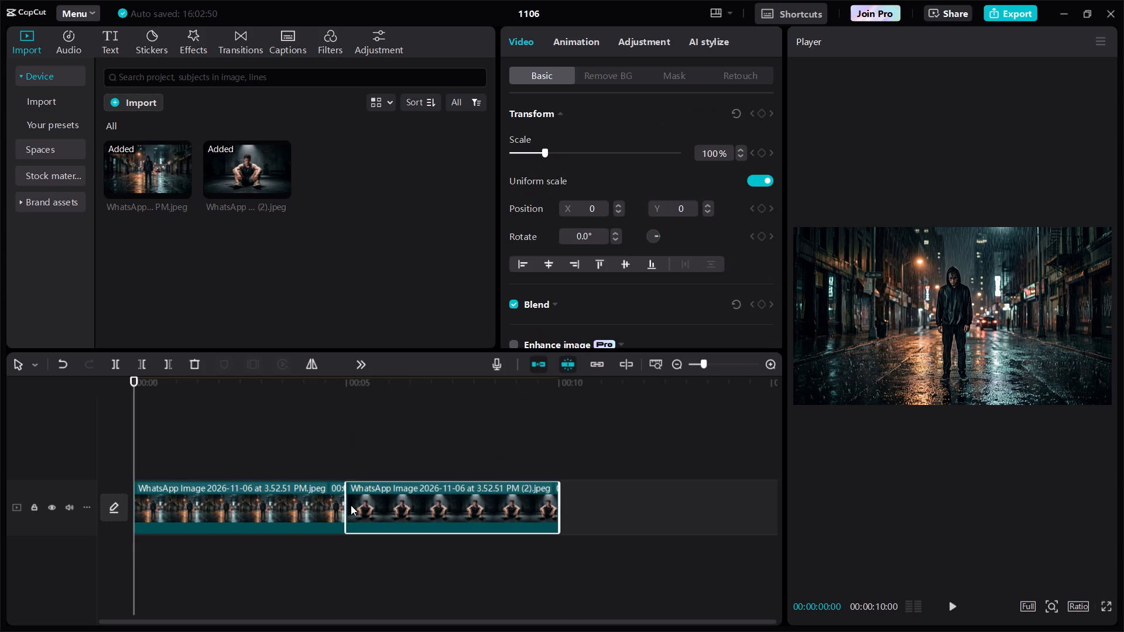
# Play the timeline from the start to check the rainy street and seated man clips in sequence.
pyautogui.click(381, 503)
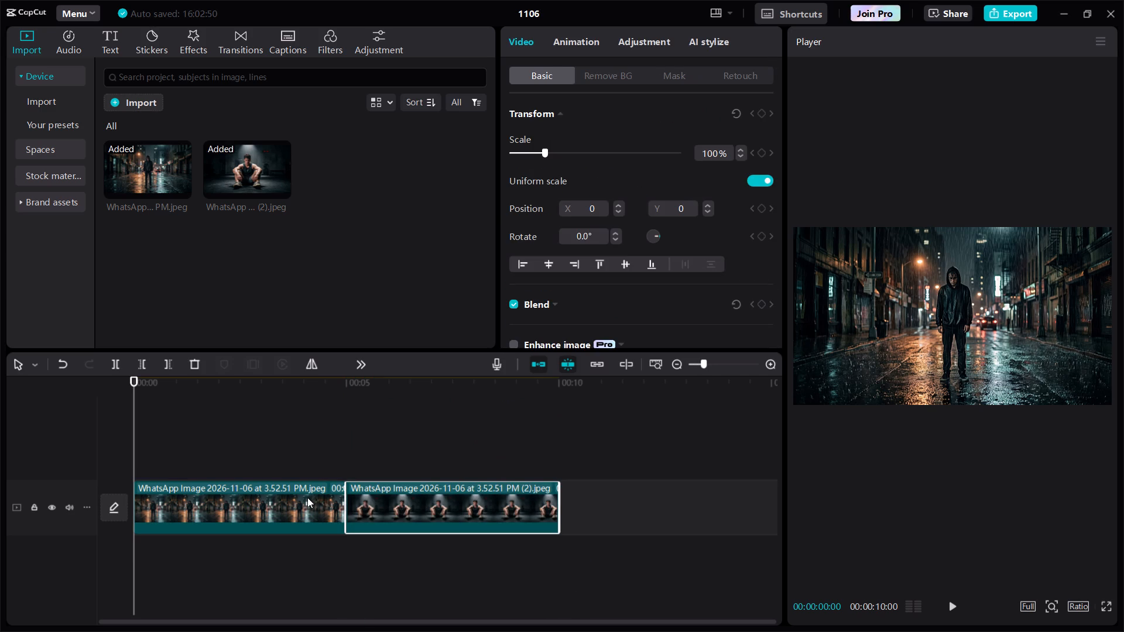
pyautogui.click(307, 497)
pyautogui.click(385, 496)
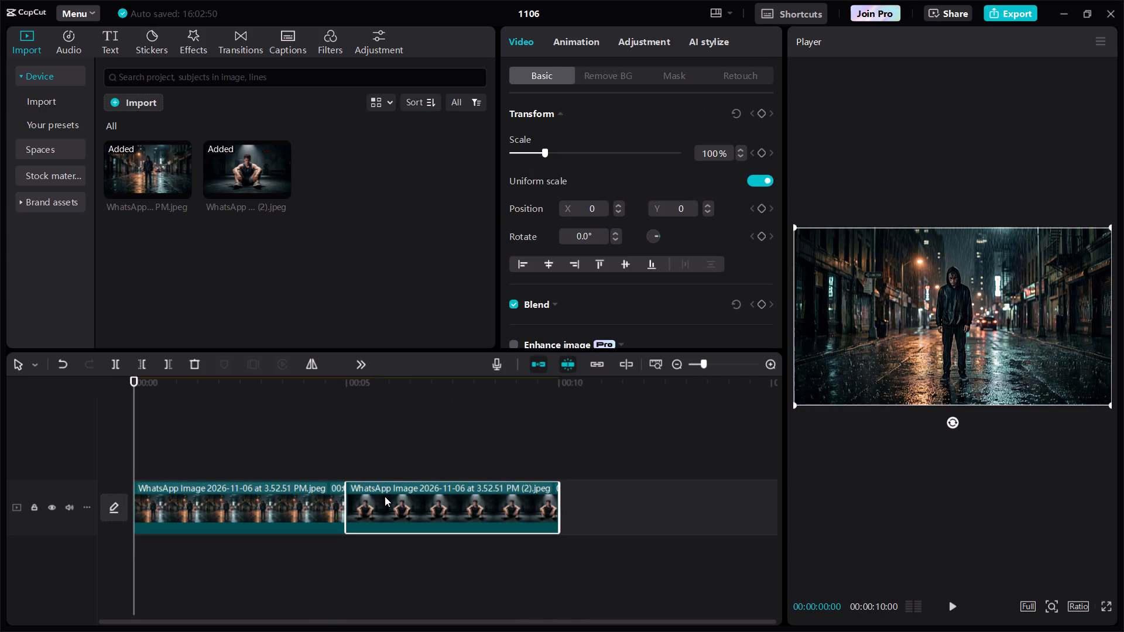
pyautogui.click(283, 490)
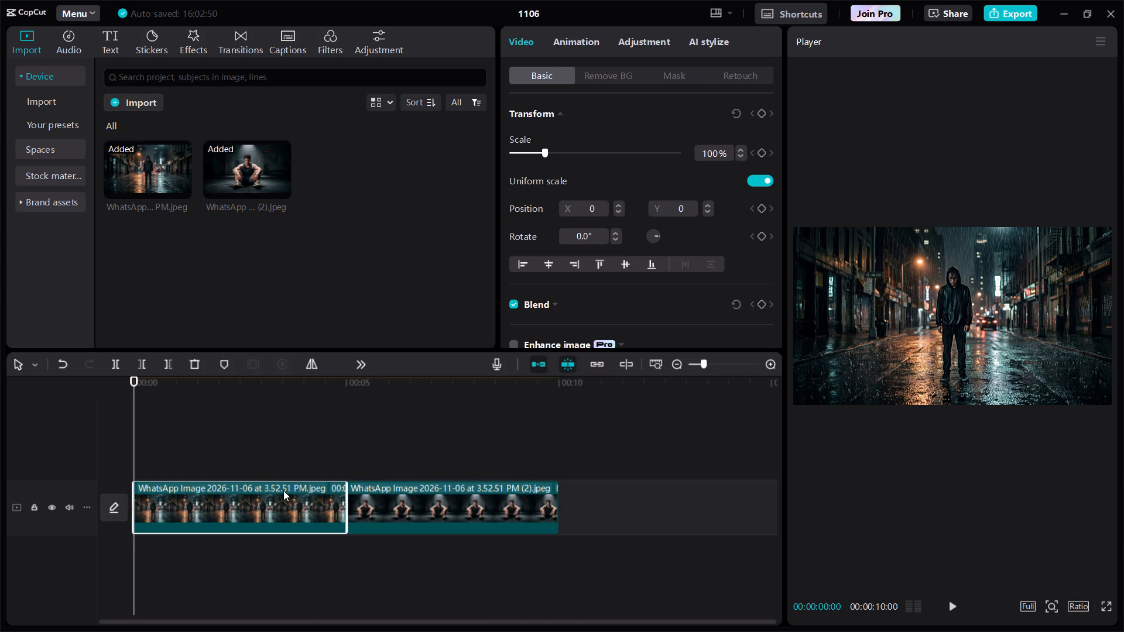
pyautogui.press('space')
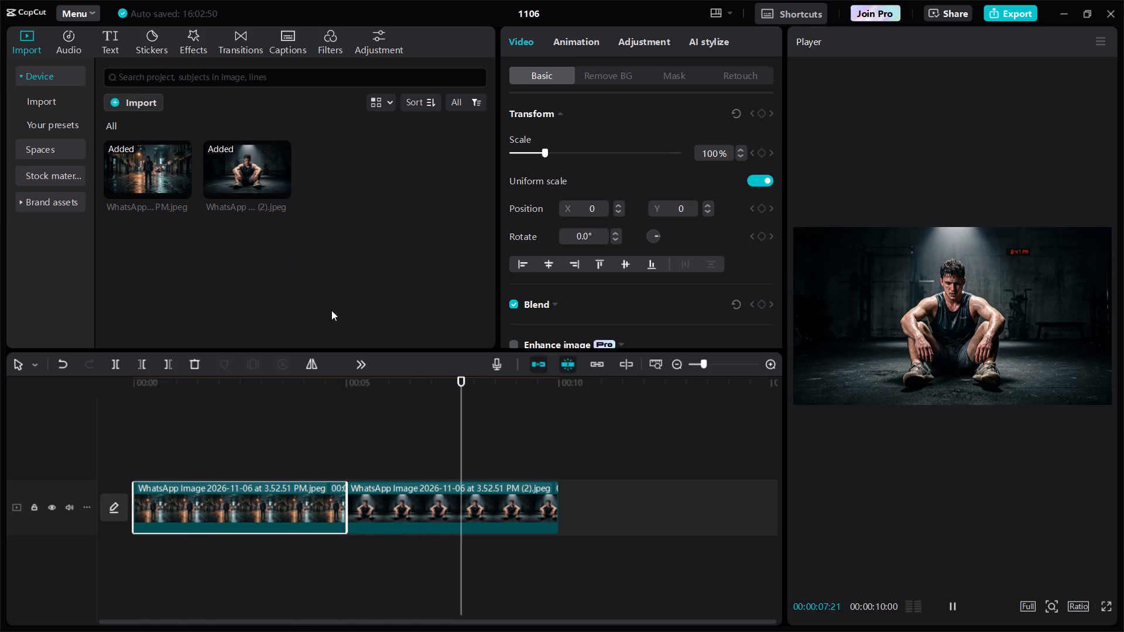
pyautogui.press('space')
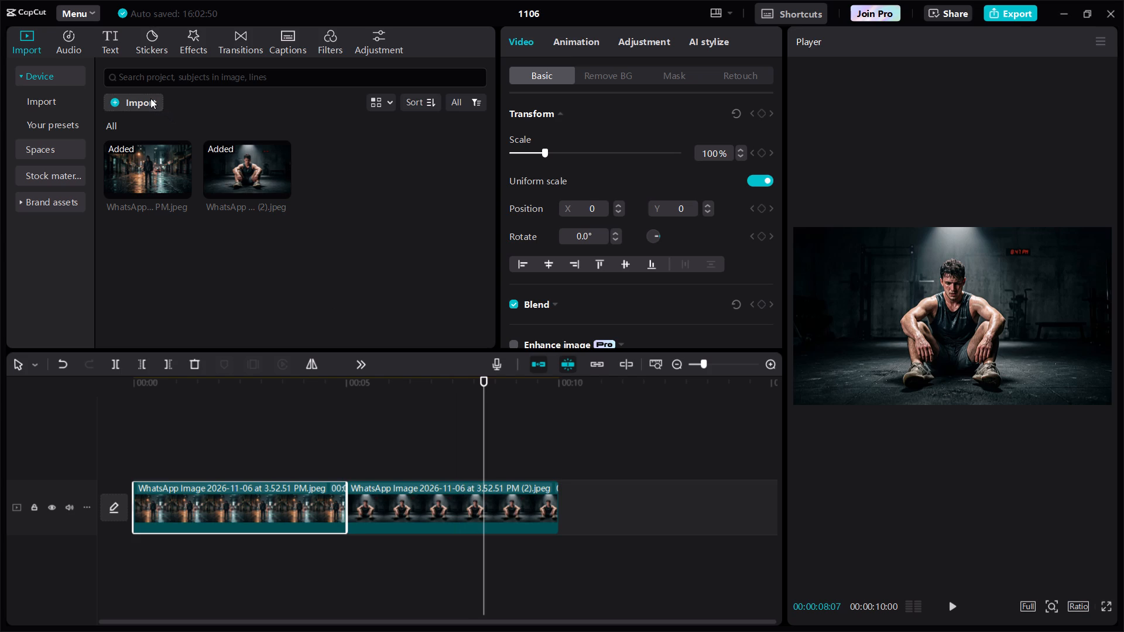
# Import the mountain hiker image, WhatsApp Image 2026-11-06 at 3.52.51 PM (1), from the editing folder.
pyautogui.click(150, 98)
pyautogui.scroll(-1, 166, 242)
pyautogui.scroll(4, 169, 218)
pyautogui.scroll(-1, 169, 218)
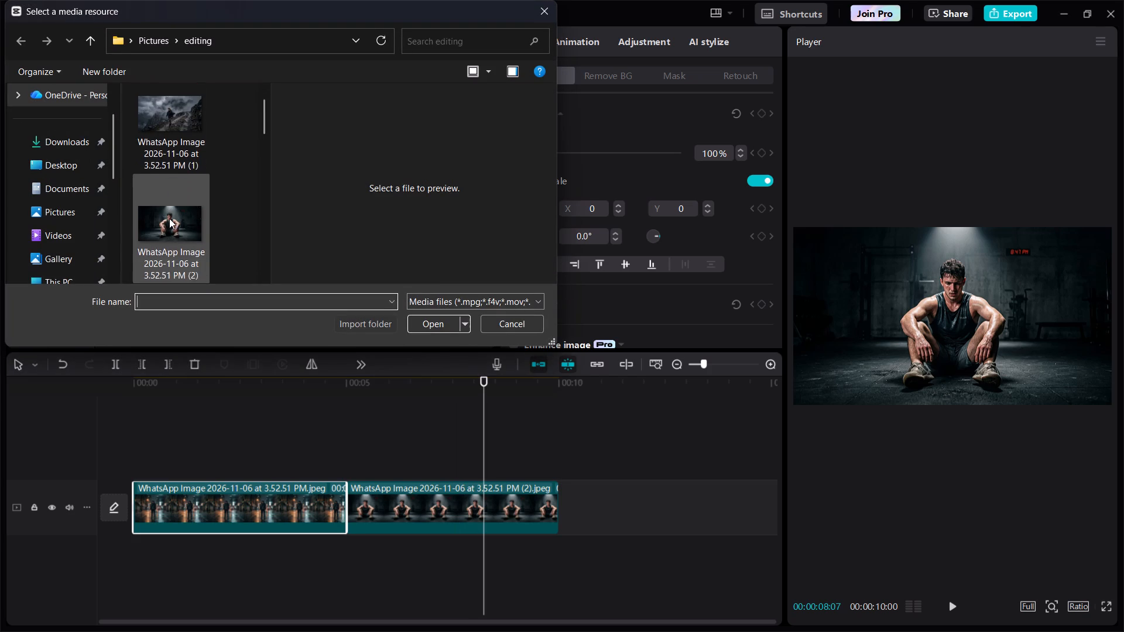
pyautogui.scroll(-1, 169, 218)
pyautogui.scroll(1, 169, 218)
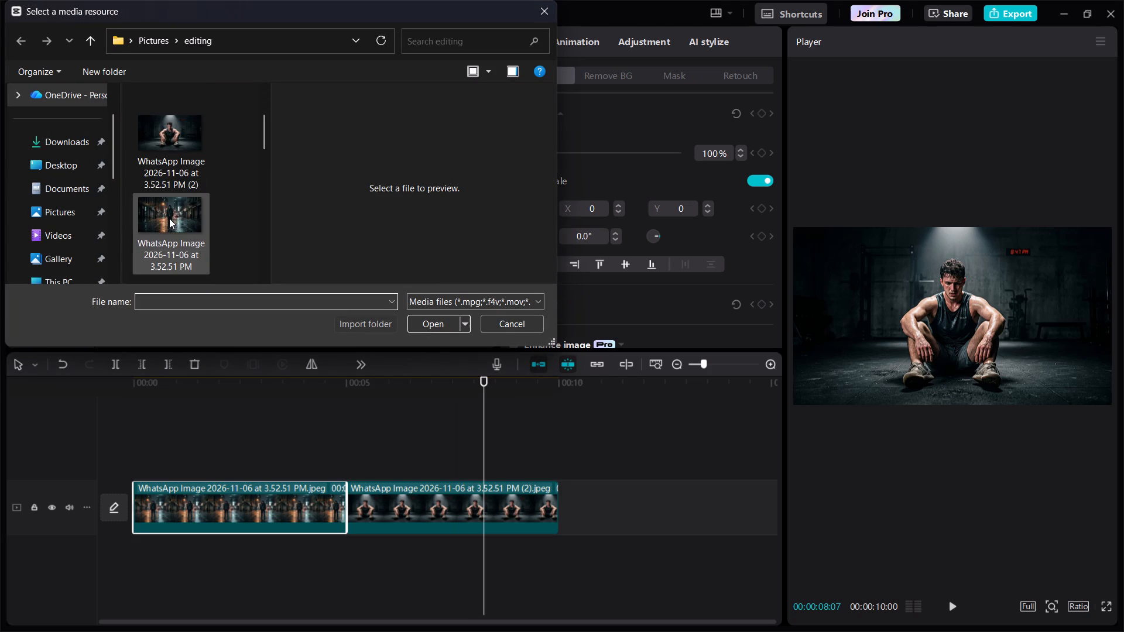
pyautogui.scroll(1, 169, 218)
pyautogui.doubleClick(176, 151)
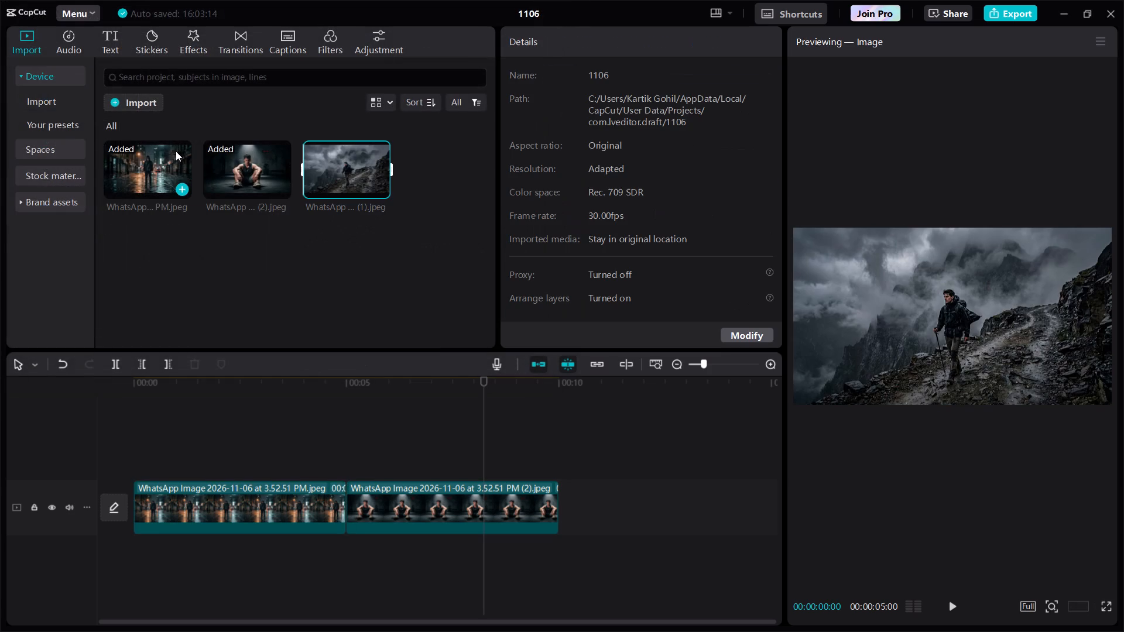
# Add the mountain hiker image to the main track directly after the seated man clip.
pyautogui.moveTo(342, 169); pyautogui.dragTo(431, 251)
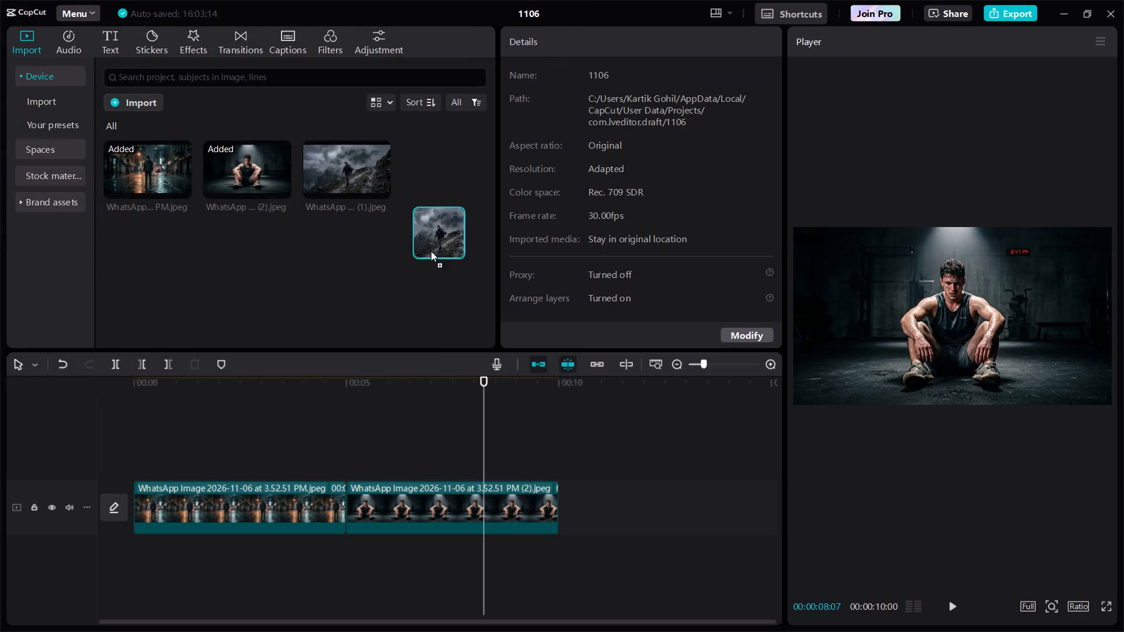
pyautogui.moveTo(431, 251); pyautogui.dragTo(560, 504)
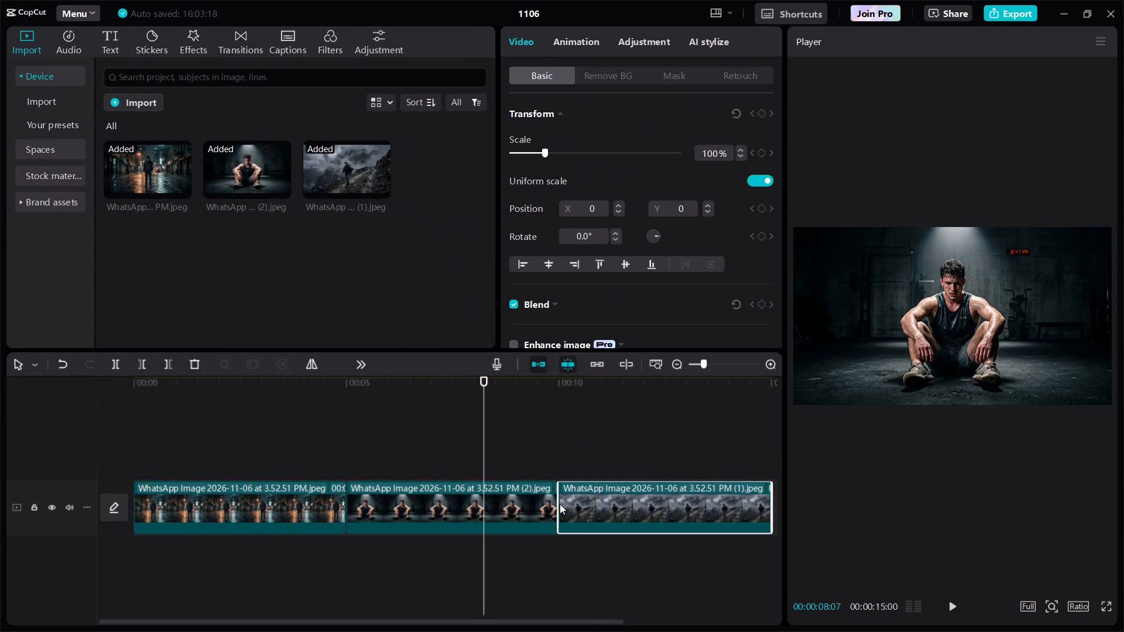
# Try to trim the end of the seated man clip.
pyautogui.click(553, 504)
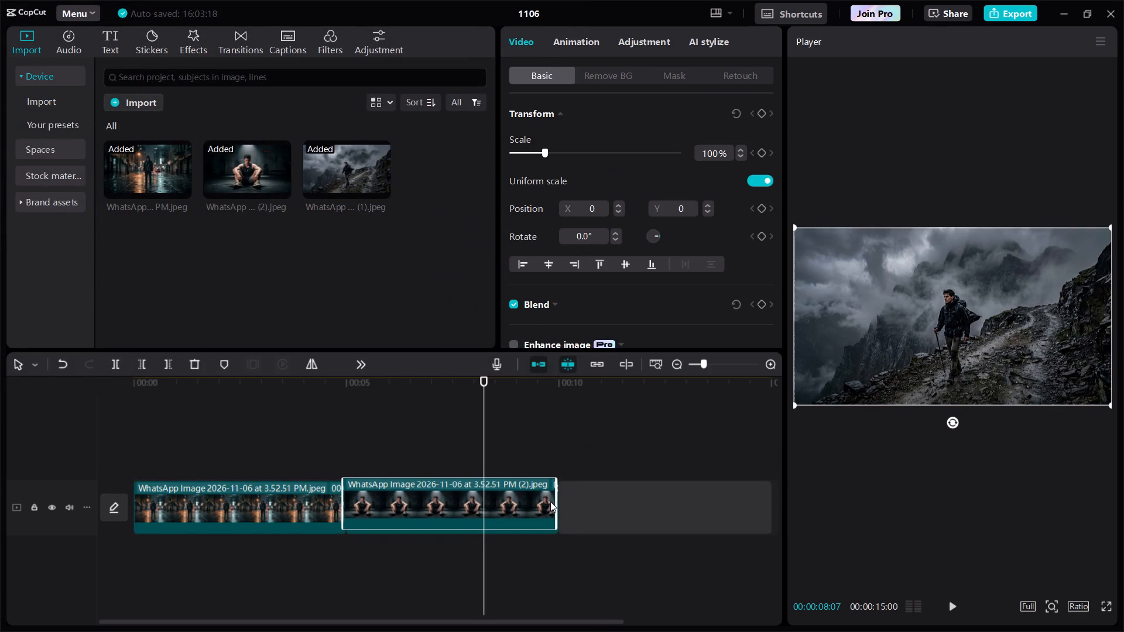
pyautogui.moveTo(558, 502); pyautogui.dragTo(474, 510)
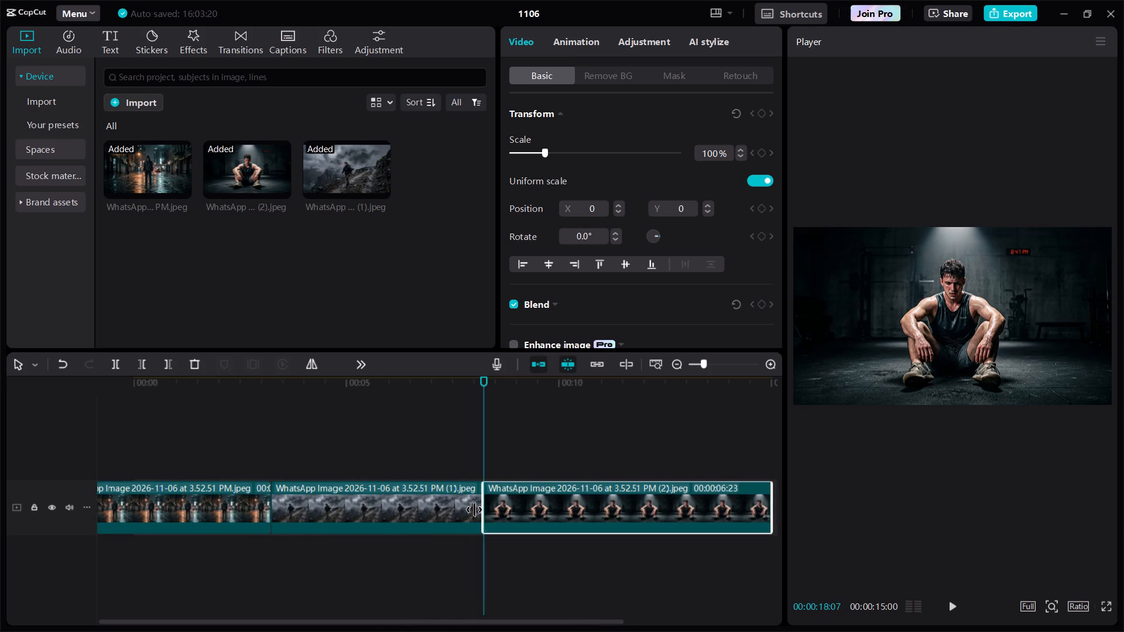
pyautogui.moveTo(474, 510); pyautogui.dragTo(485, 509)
# Move the mountain hiker clip to the end of the track, after the seated man clip.
pyautogui.click(466, 506)
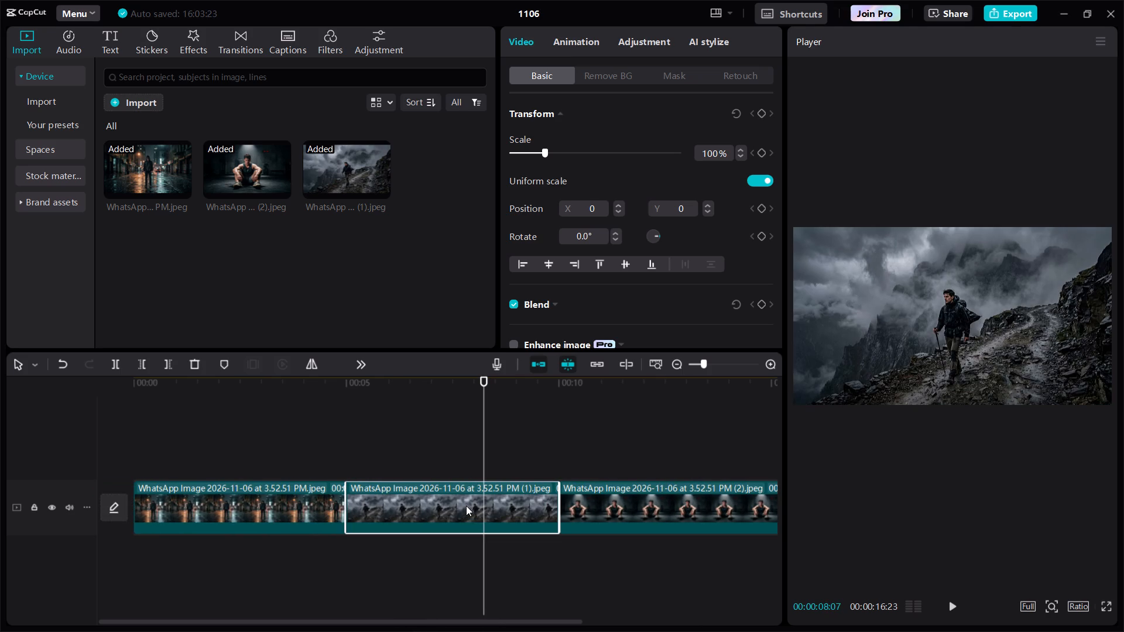
pyautogui.moveTo(496, 502); pyautogui.dragTo(492, 509)
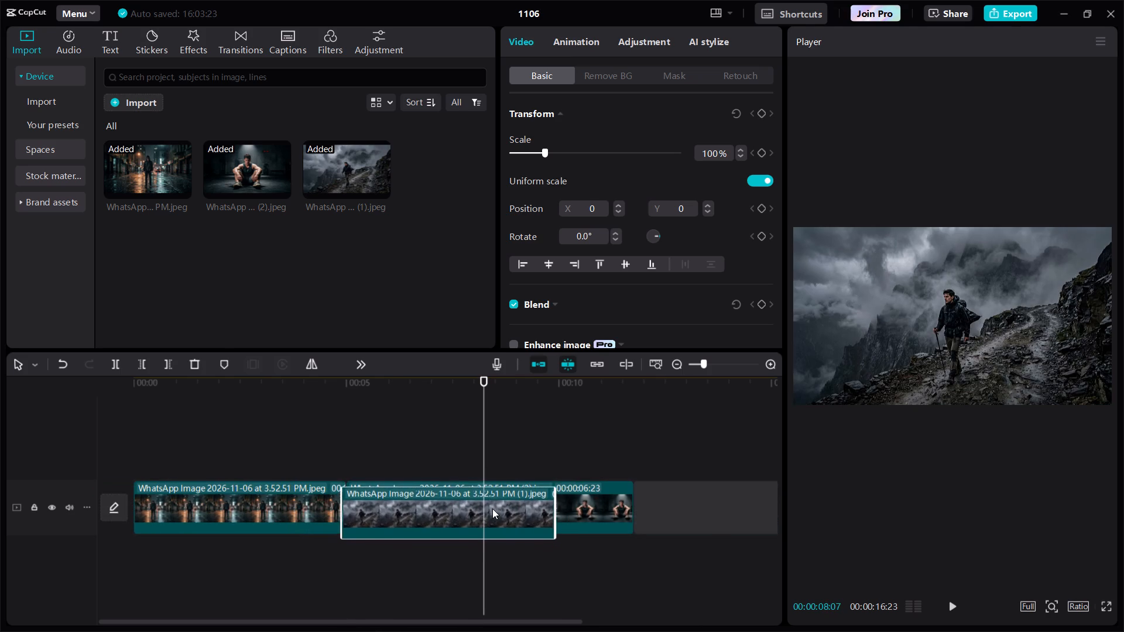
pyautogui.moveTo(492, 509); pyautogui.dragTo(492, 508)
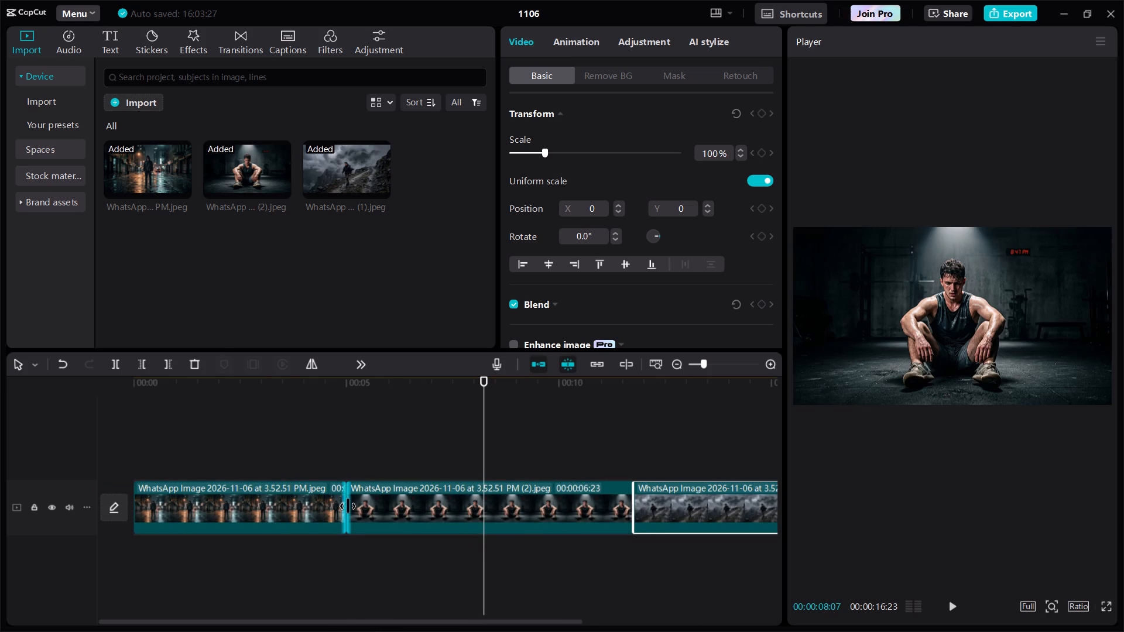
# Shift the cut between the rainy street and seated man clips earlier, leaving the rainy street clip about 1.6 seconds long.
pyautogui.moveTo(347, 506); pyautogui.dragTo(205, 509)
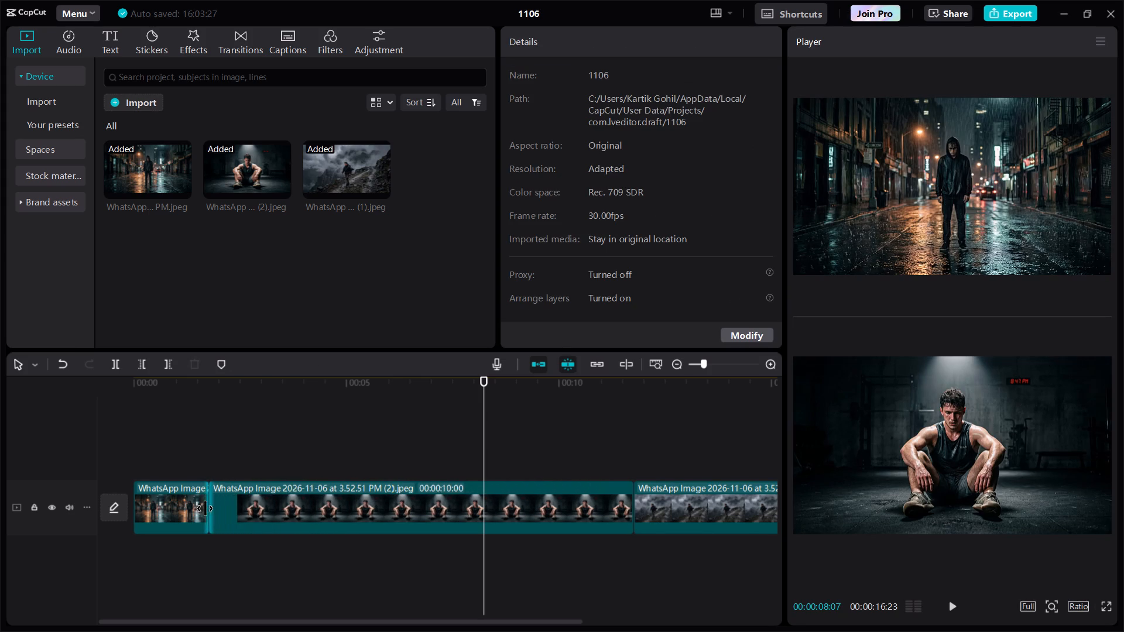
pyautogui.moveTo(205, 509); pyautogui.dragTo(205, 507)
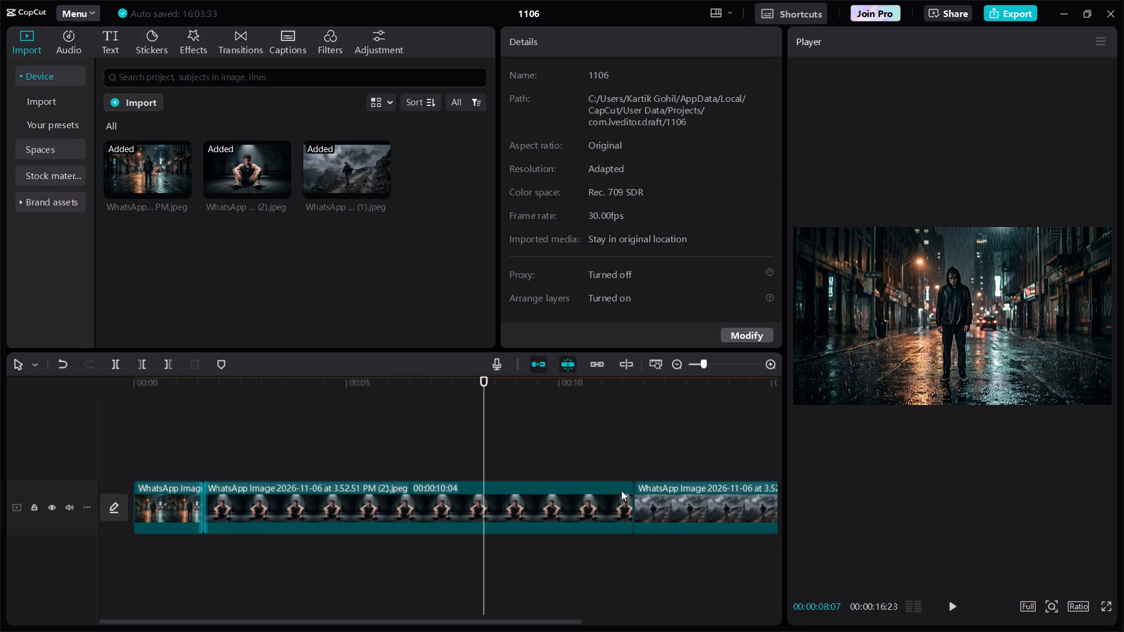
# Trim the end of the seated man clip to shorten it to about 1.5 seconds.
pyautogui.moveTo(631, 512); pyautogui.dragTo(539, 512)
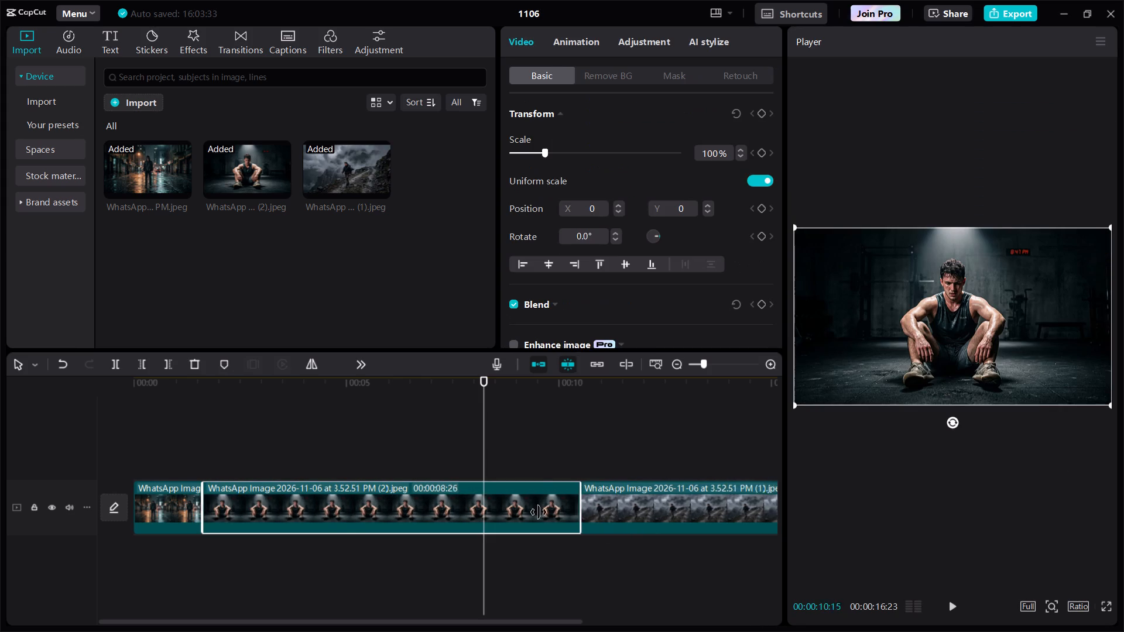
pyautogui.moveTo(539, 512); pyautogui.dragTo(263, 520)
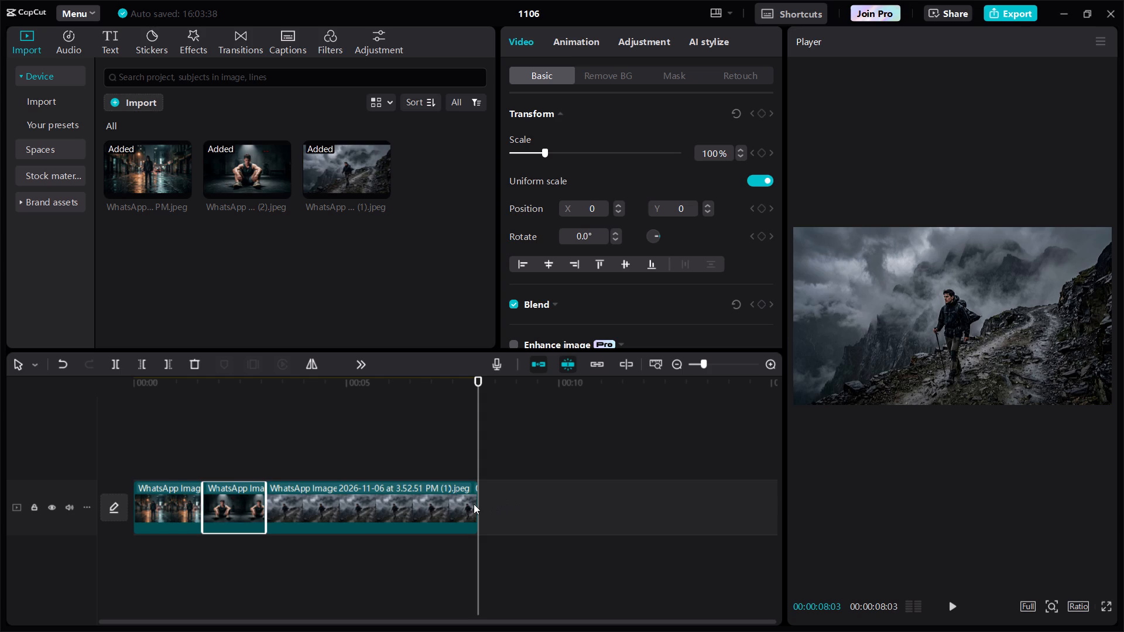
# Trim the end of the mountain hiker clip to about 1.4 seconds so the timeline ends at 00:00:04:15.
pyautogui.moveTo(478, 503); pyautogui.dragTo(326, 516)
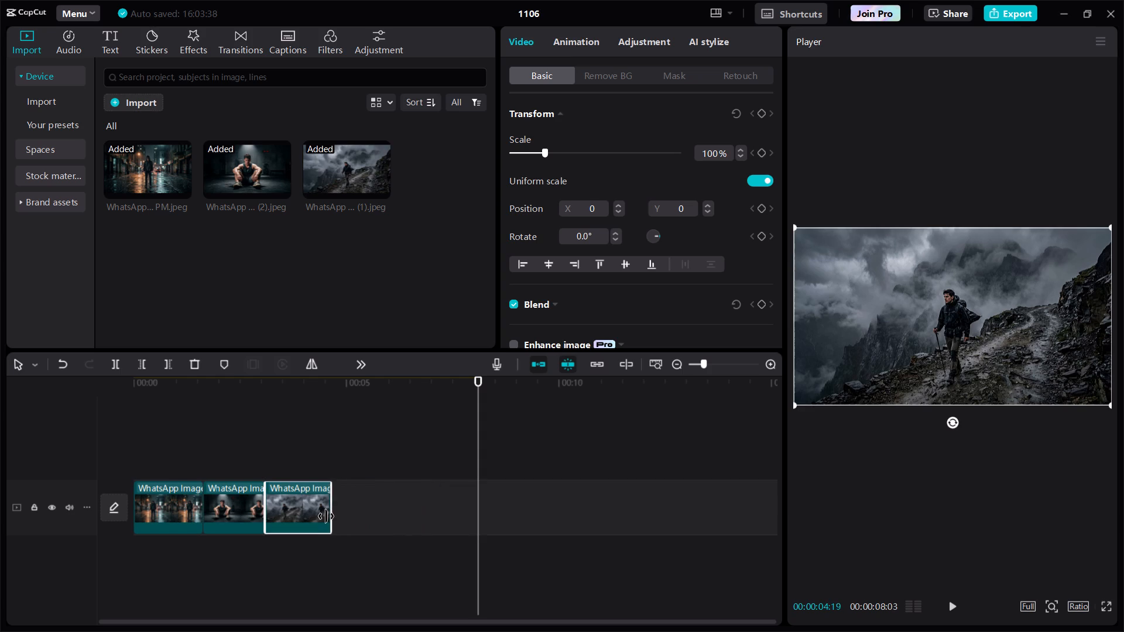
pyautogui.moveTo(326, 516); pyautogui.dragTo(324, 516)
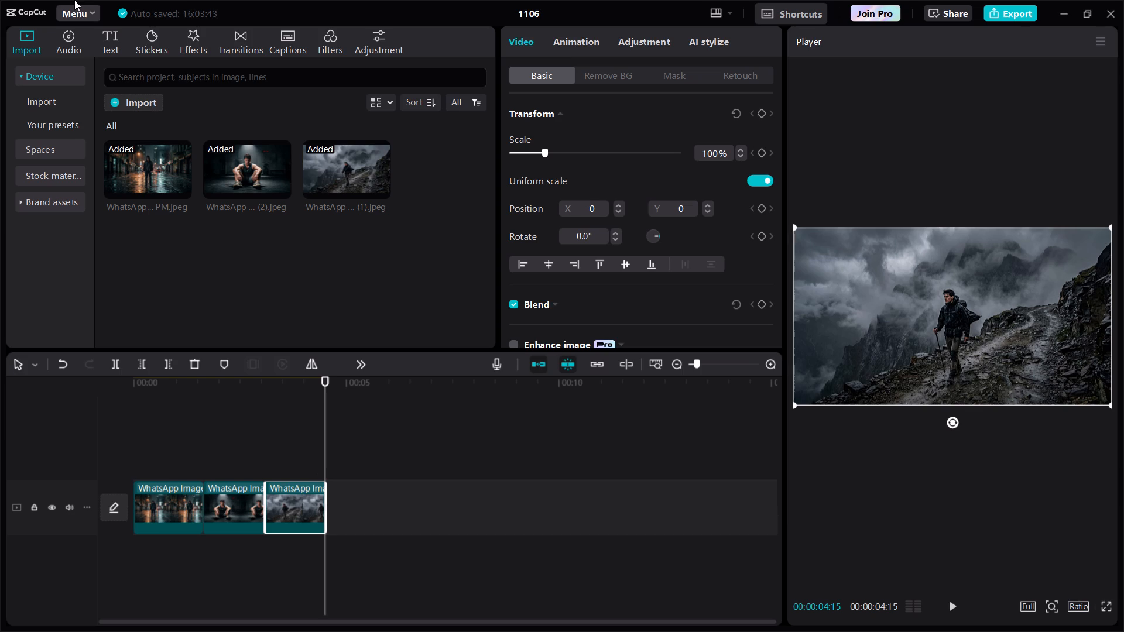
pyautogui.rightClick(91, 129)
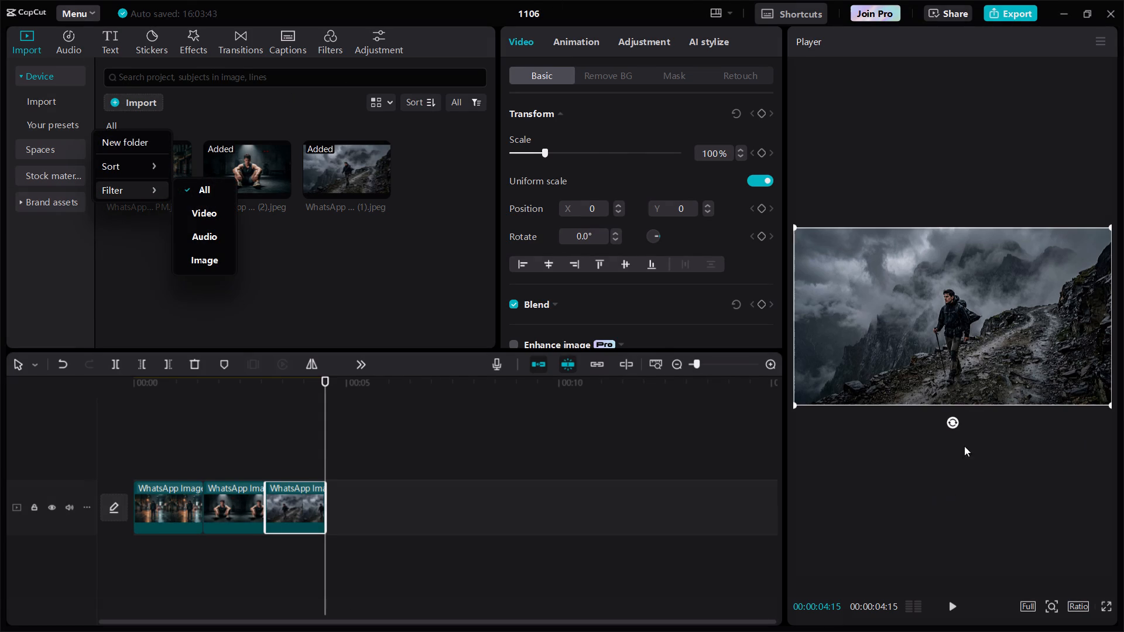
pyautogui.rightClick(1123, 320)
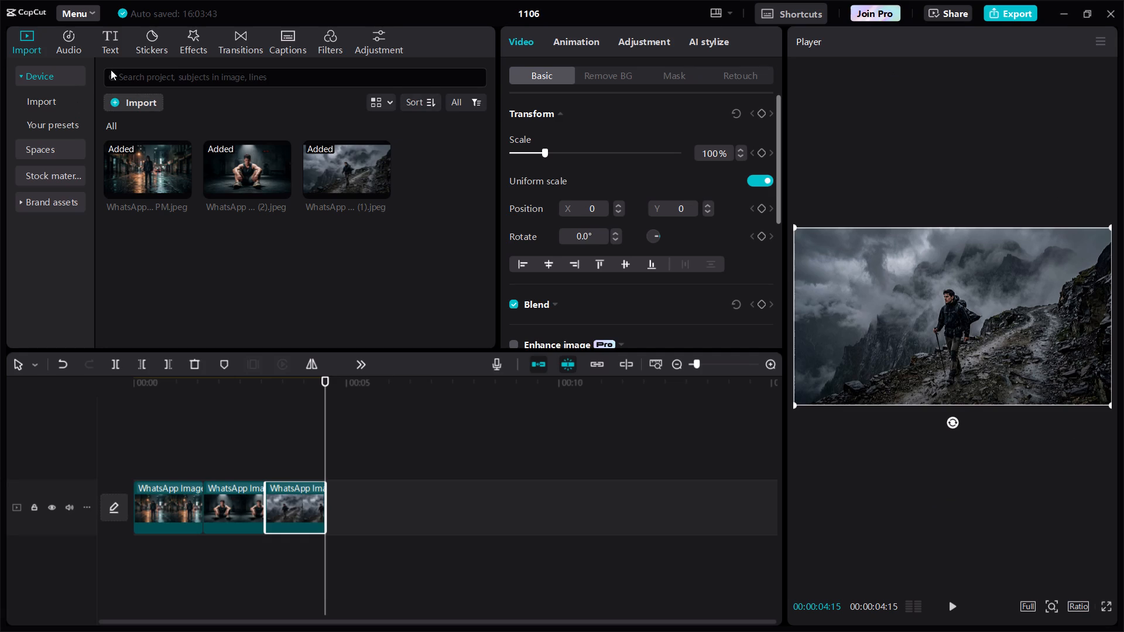
# Import the stairway runner image (3.52.52 PM) from the editing folder and place it on the track after the mountain hiker clip.
pyautogui.click(124, 109)
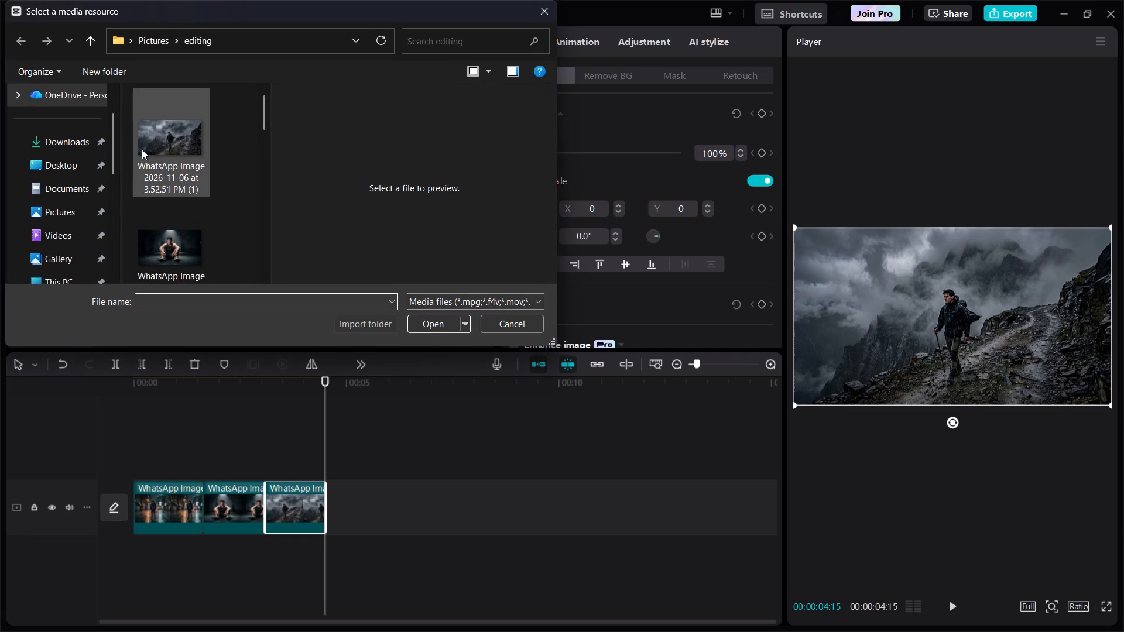
pyautogui.scroll(-2, 149, 152)
pyautogui.scroll(3, 149, 152)
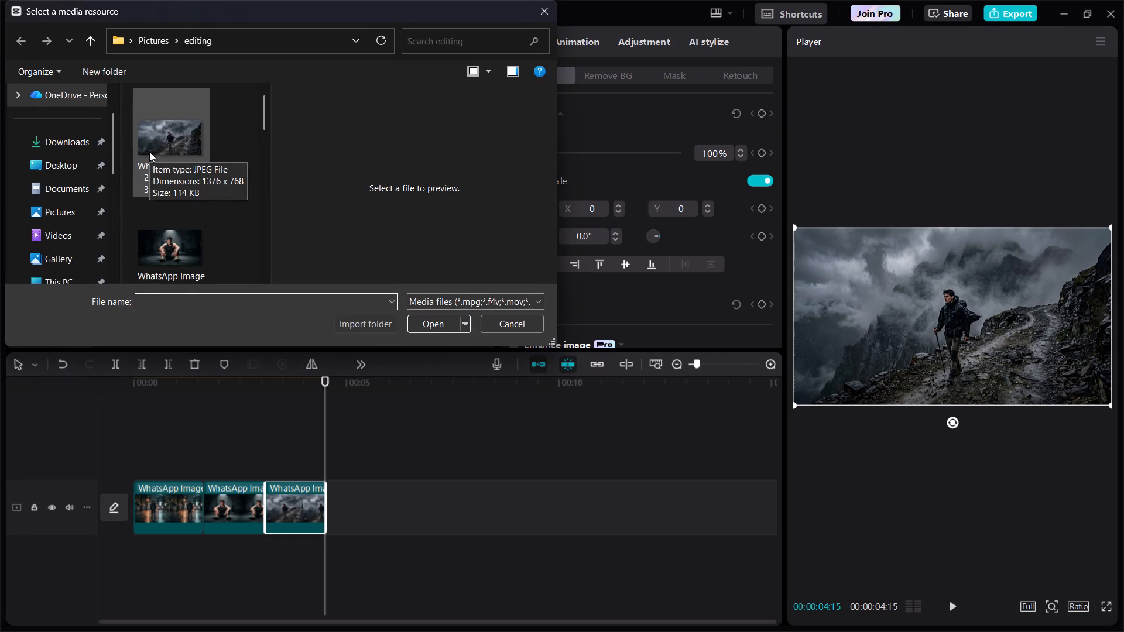
pyautogui.scroll(2, 149, 152)
pyautogui.scroll(-3, 152, 147)
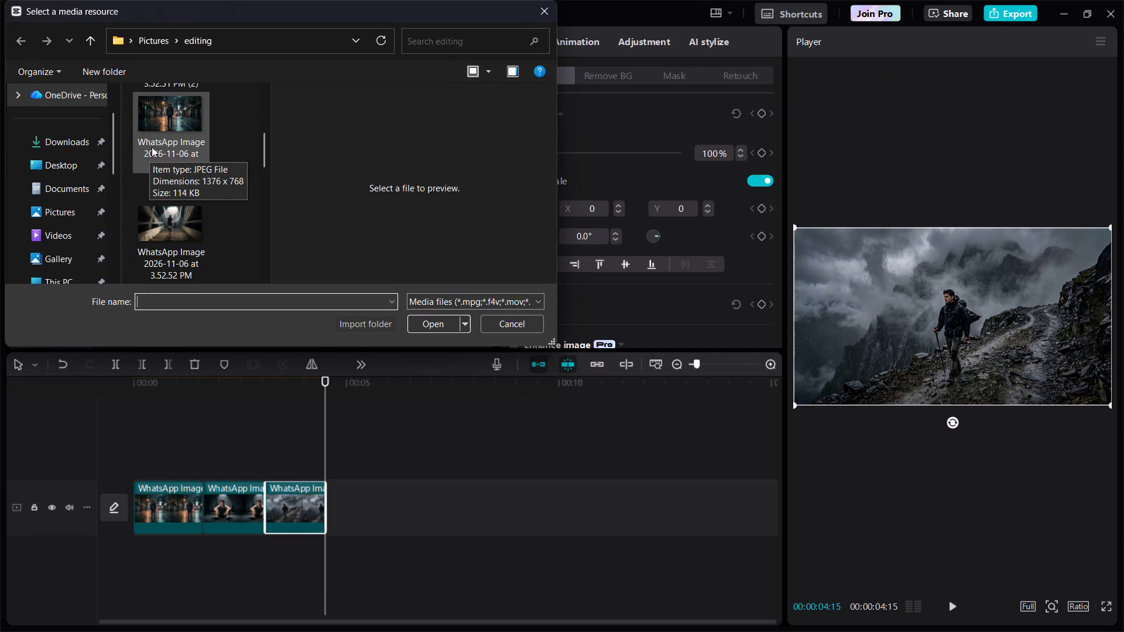
pyautogui.click(174, 188)
pyautogui.click(174, 188)
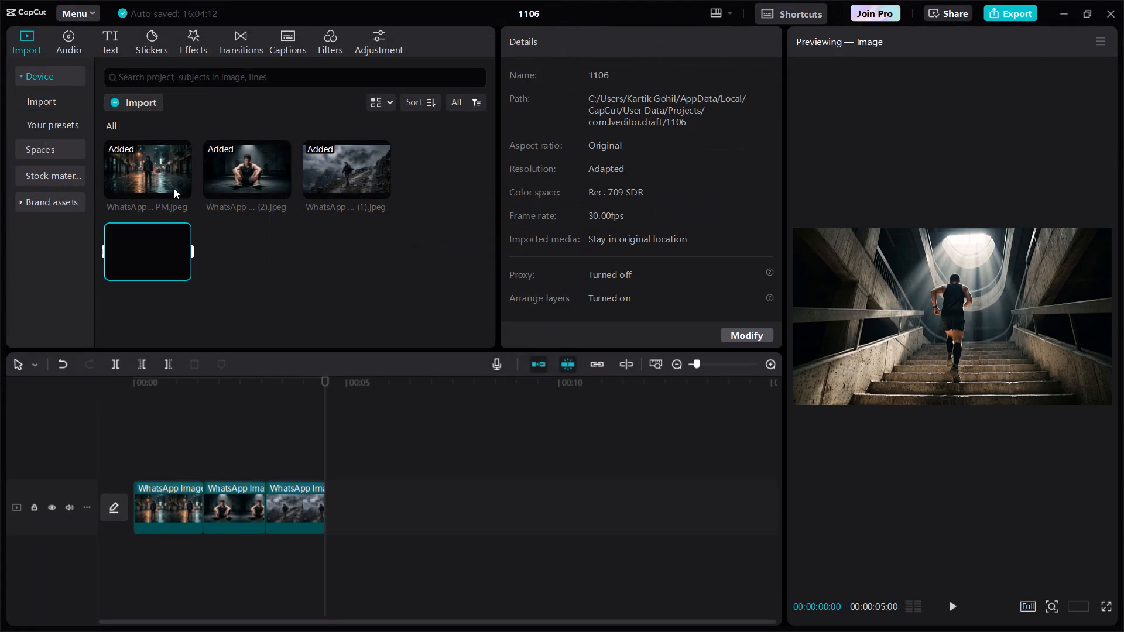
pyautogui.moveTo(145, 234); pyautogui.dragTo(153, 241)
pyautogui.moveTo(154, 241); pyautogui.dragTo(333, 511)
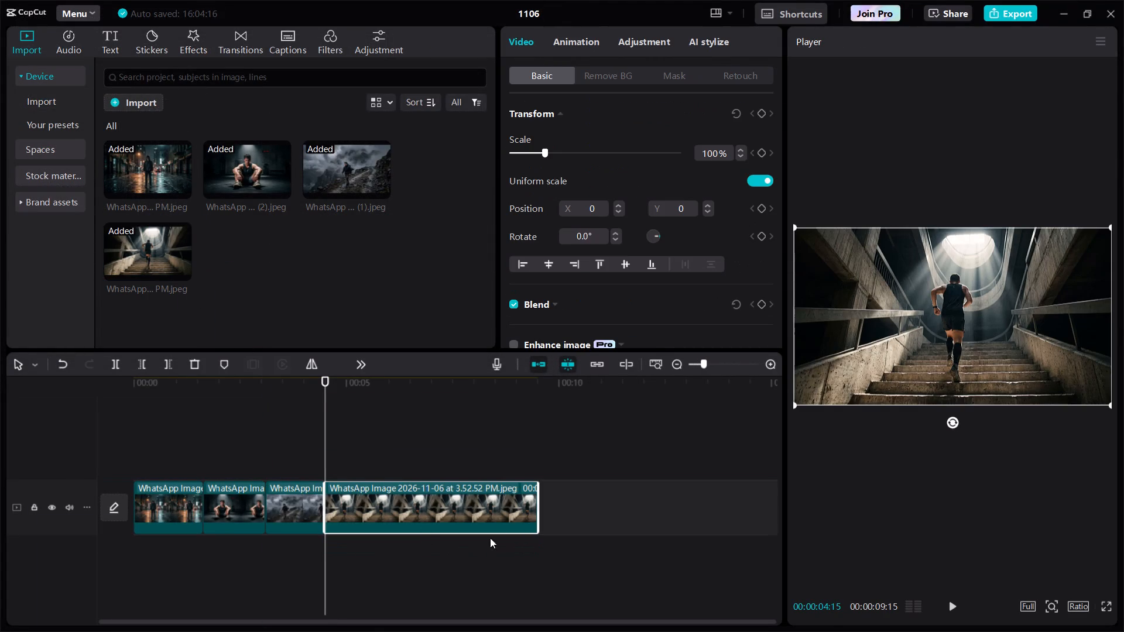
# Trim the end of the stairway runner clip to about 1.4 seconds so the timeline ends at 00:00:05:28.
pyautogui.moveTo(540, 496); pyautogui.dragTo(446, 490)
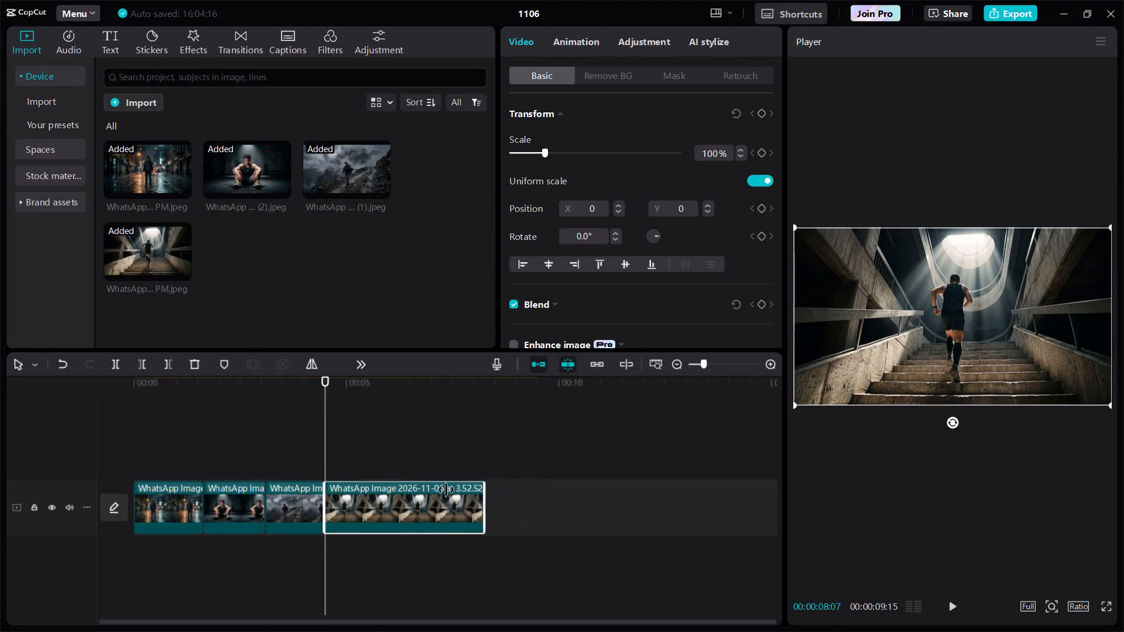
pyautogui.moveTo(446, 490); pyautogui.dragTo(385, 493)
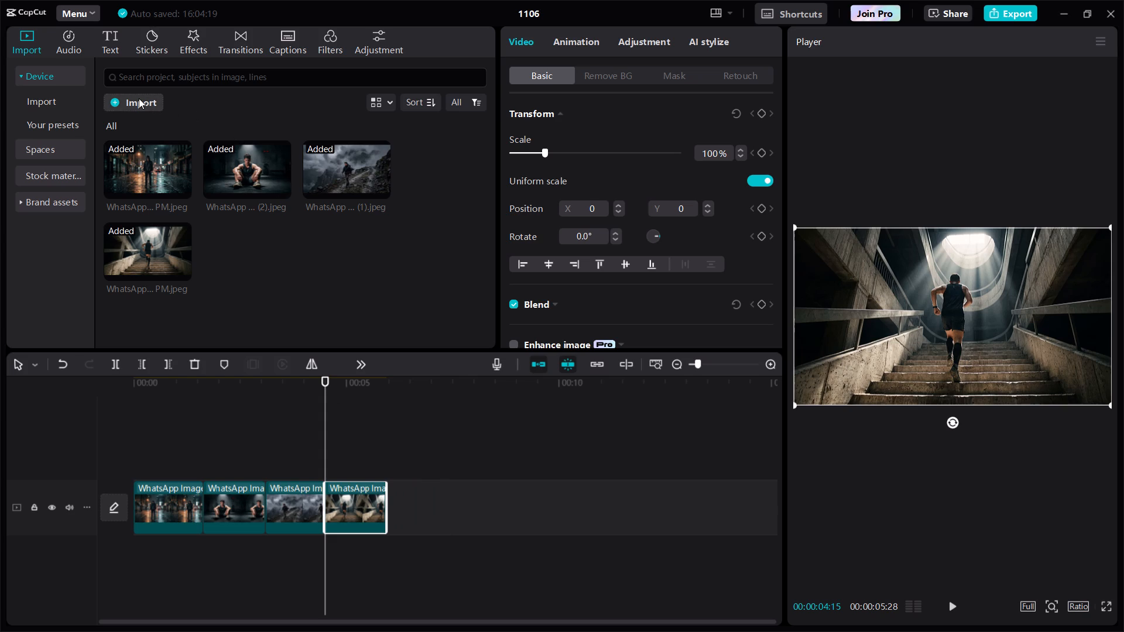
# Import the sunset peak silhouette image (3.56.25 PM) from the editing folder and place it on the track after the stairway runner clip.
pyautogui.click(139, 98)
pyautogui.scroll(-2, 198, 154)
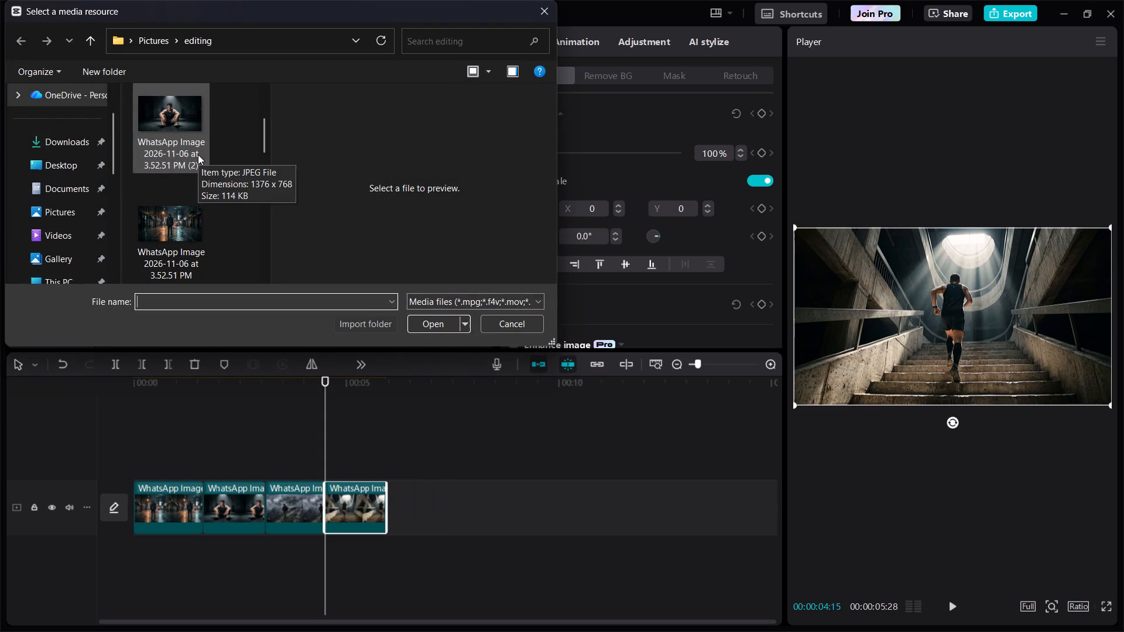
pyautogui.scroll(-2, 198, 154)
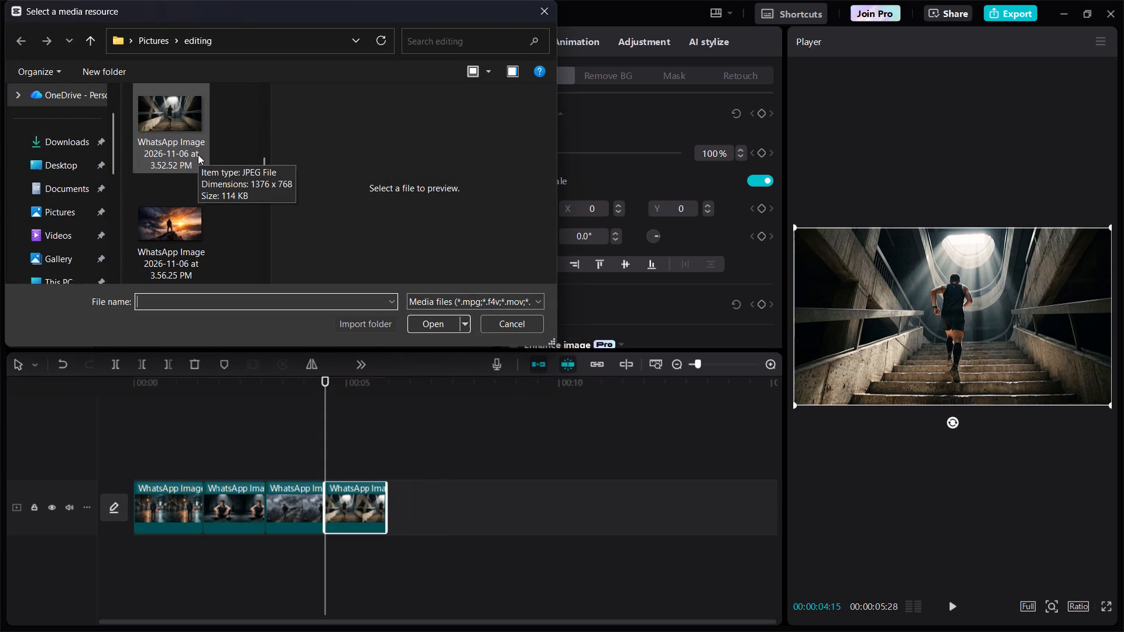
pyautogui.doubleClick(166, 212)
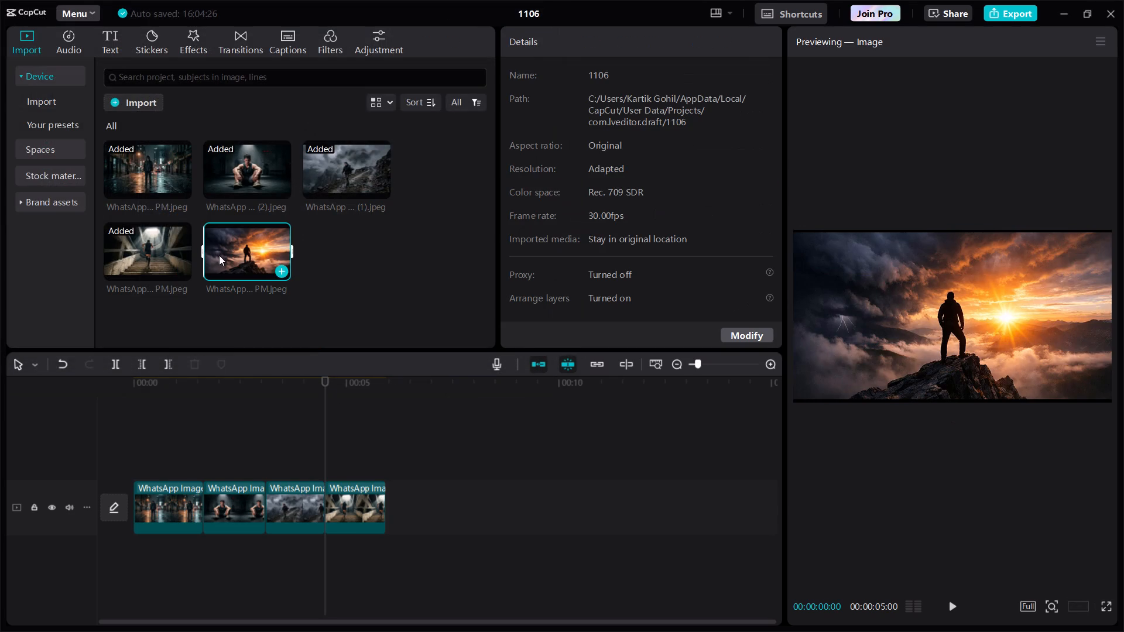
pyautogui.moveTo(219, 255); pyautogui.dragTo(383, 499)
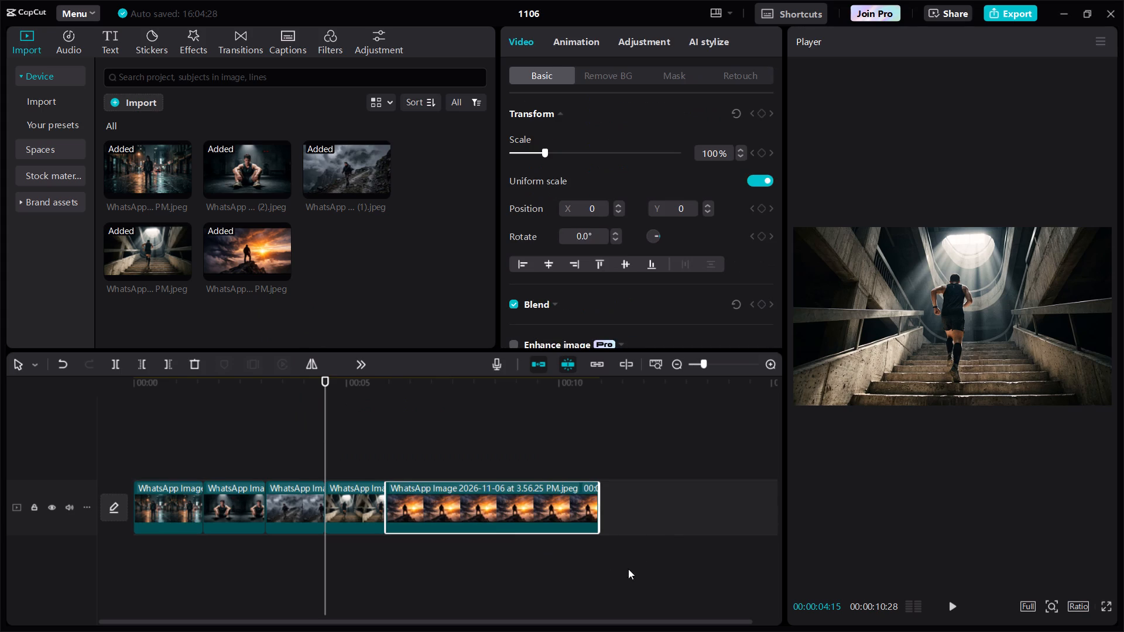
# Trim the end of the sunset peak silhouette clip to about 1.1 seconds so the timeline ends at 00:00:07:02.
pyautogui.moveTo(600, 501); pyautogui.dragTo(431, 508)
# Import the golden-light standing man image (3.56.26 PM (1)) from the editing folder into the project media.
pyautogui.click(157, 106)
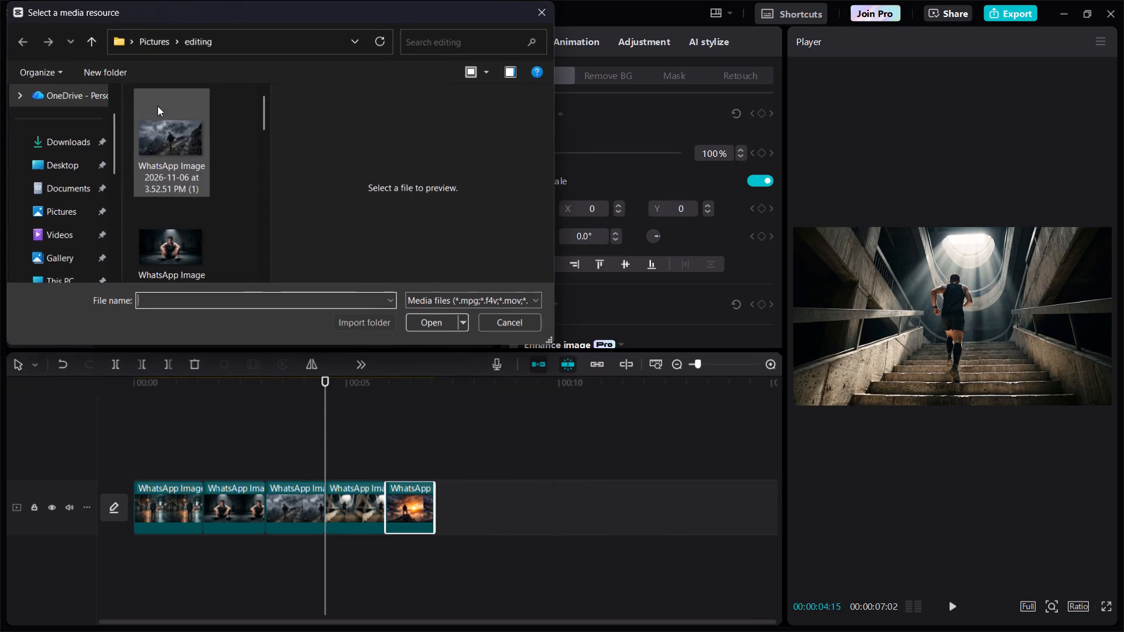
pyautogui.scroll(-3, 209, 177)
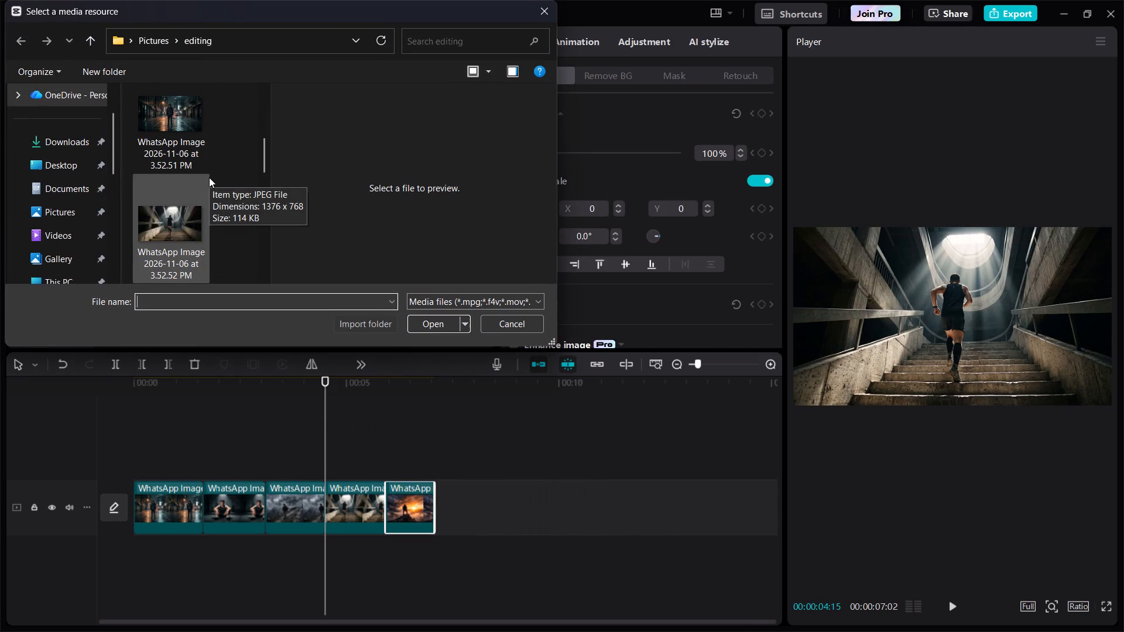
pyautogui.scroll(-2, 209, 177)
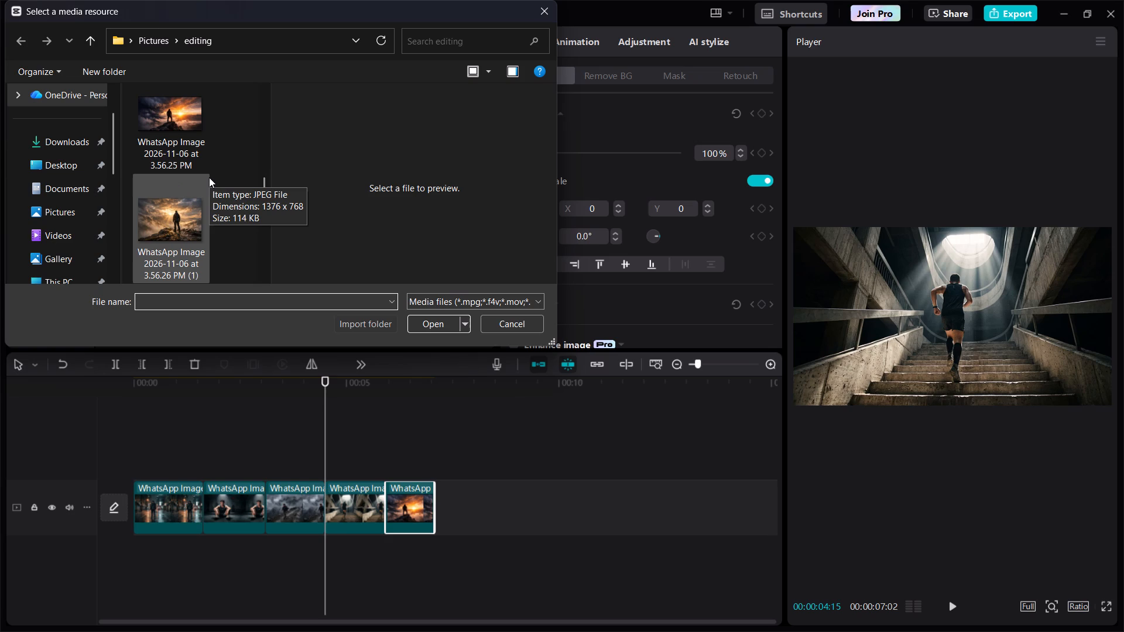
pyautogui.doubleClick(185, 211)
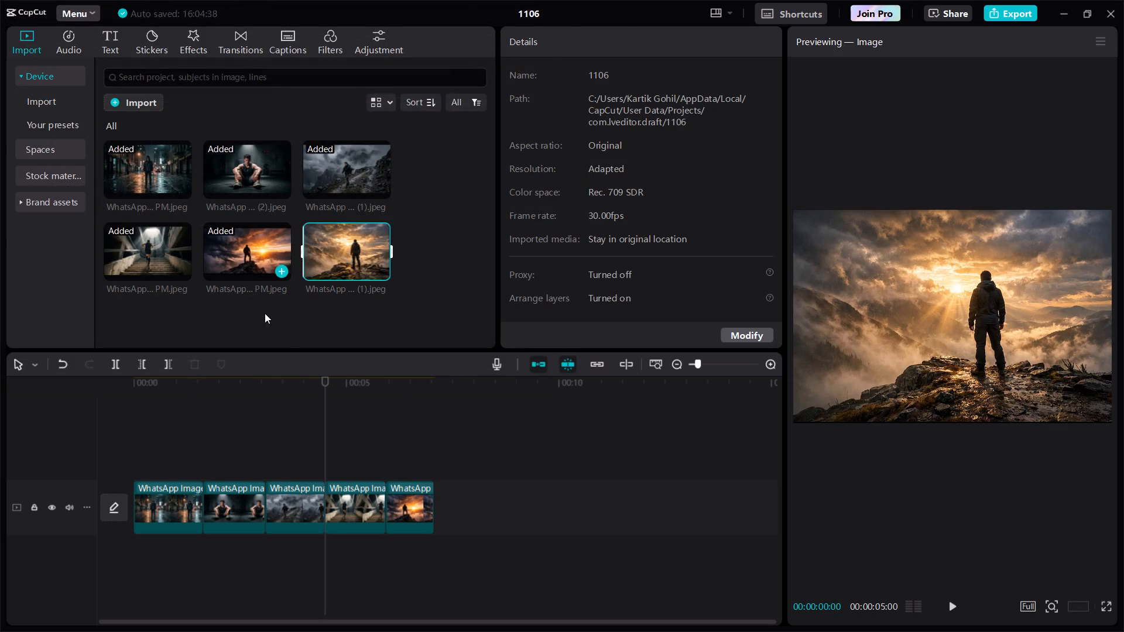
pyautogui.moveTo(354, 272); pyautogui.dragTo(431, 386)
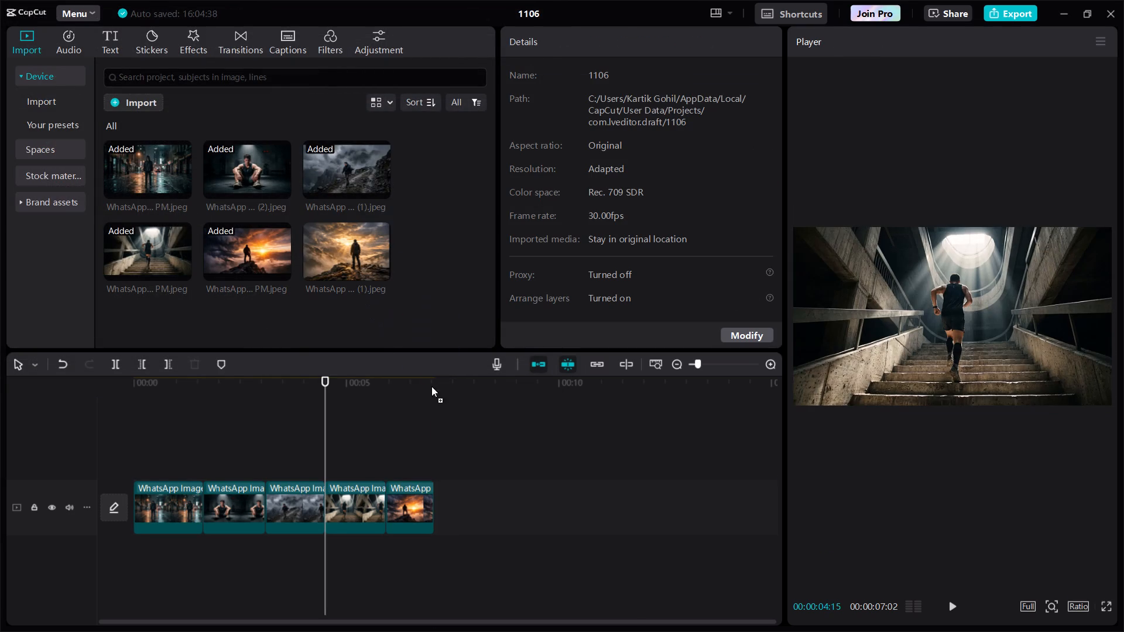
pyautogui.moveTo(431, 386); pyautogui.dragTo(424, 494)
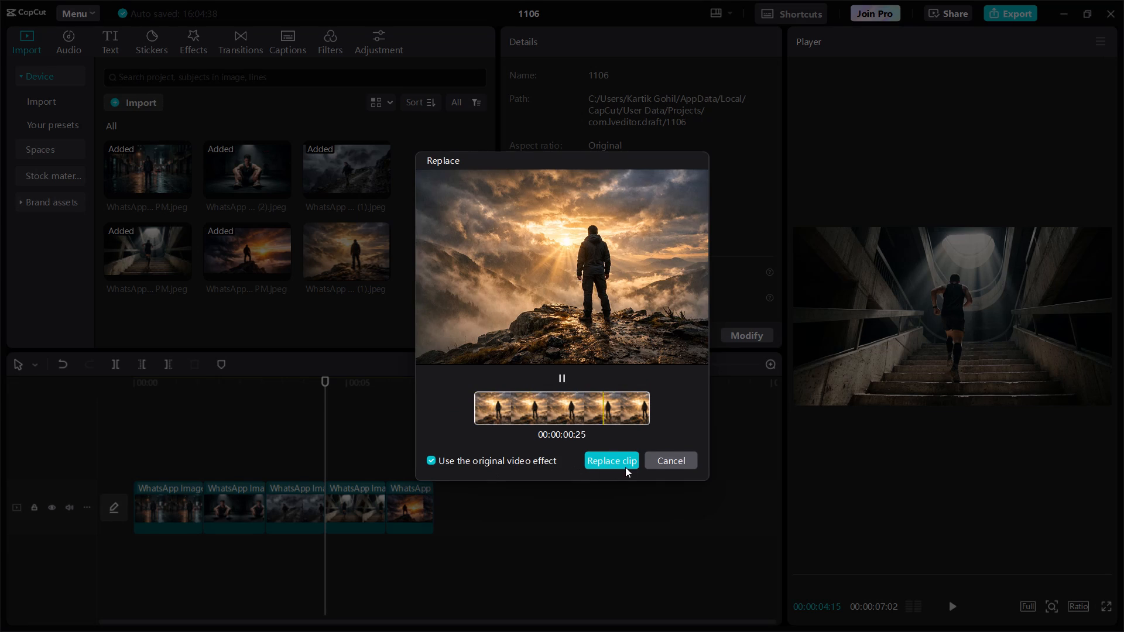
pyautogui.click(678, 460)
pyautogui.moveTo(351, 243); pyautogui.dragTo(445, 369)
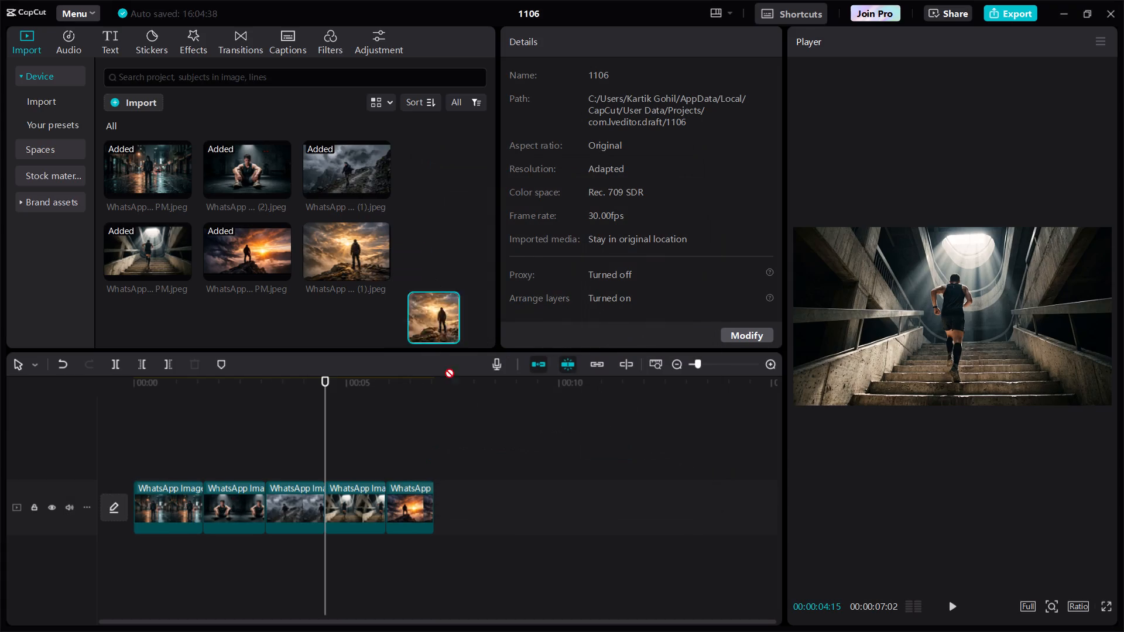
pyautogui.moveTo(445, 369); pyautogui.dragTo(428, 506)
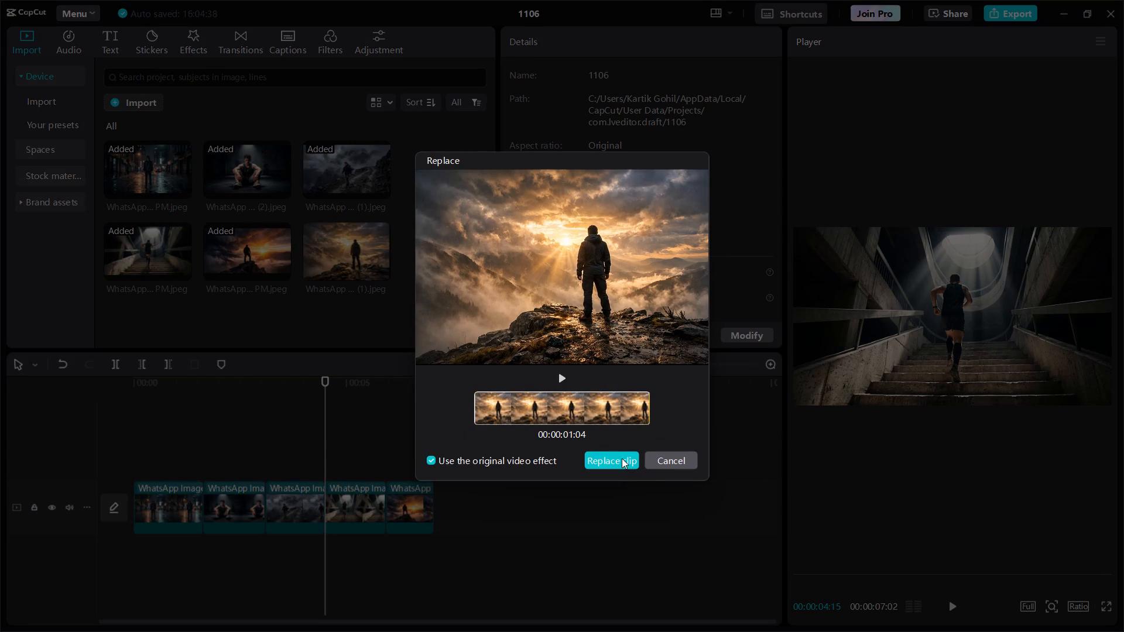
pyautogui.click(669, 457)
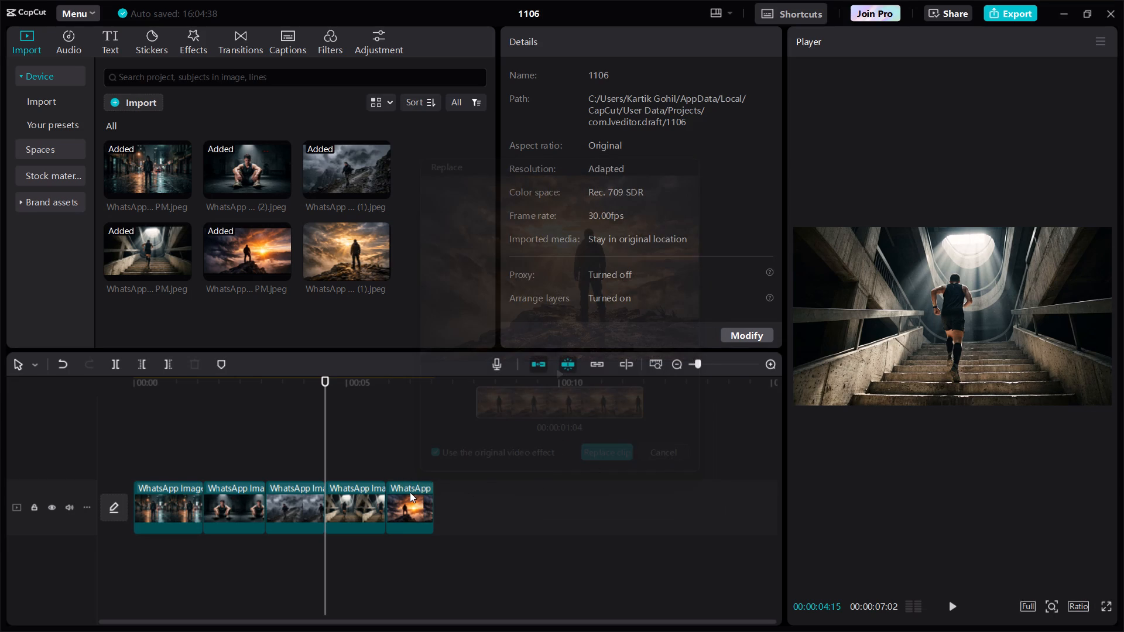
# Add the golden-light standing man image to the track after the sunset peak silhouette clip.
pyautogui.click(410, 492)
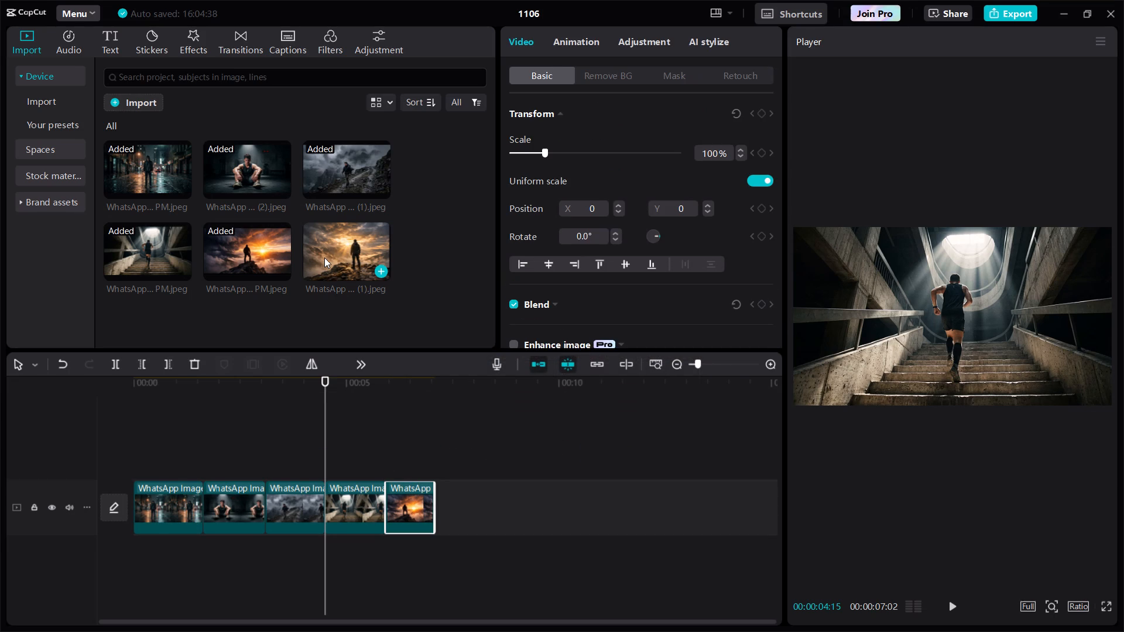
pyautogui.click(344, 268)
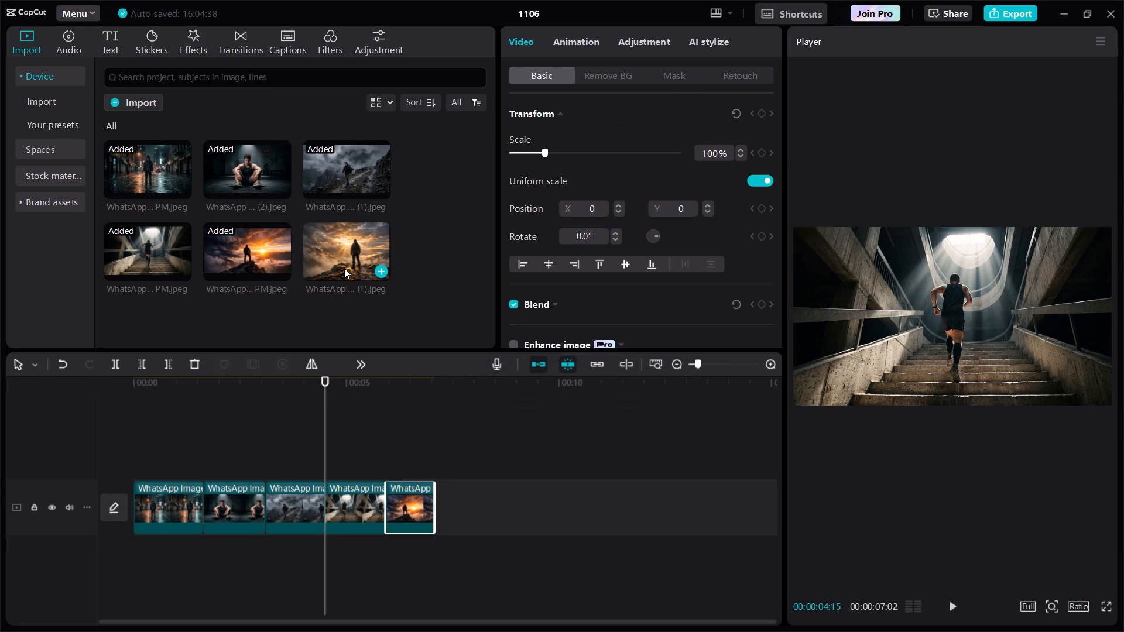
pyautogui.doubleClick(344, 268)
pyautogui.moveTo(344, 268); pyautogui.dragTo(403, 435)
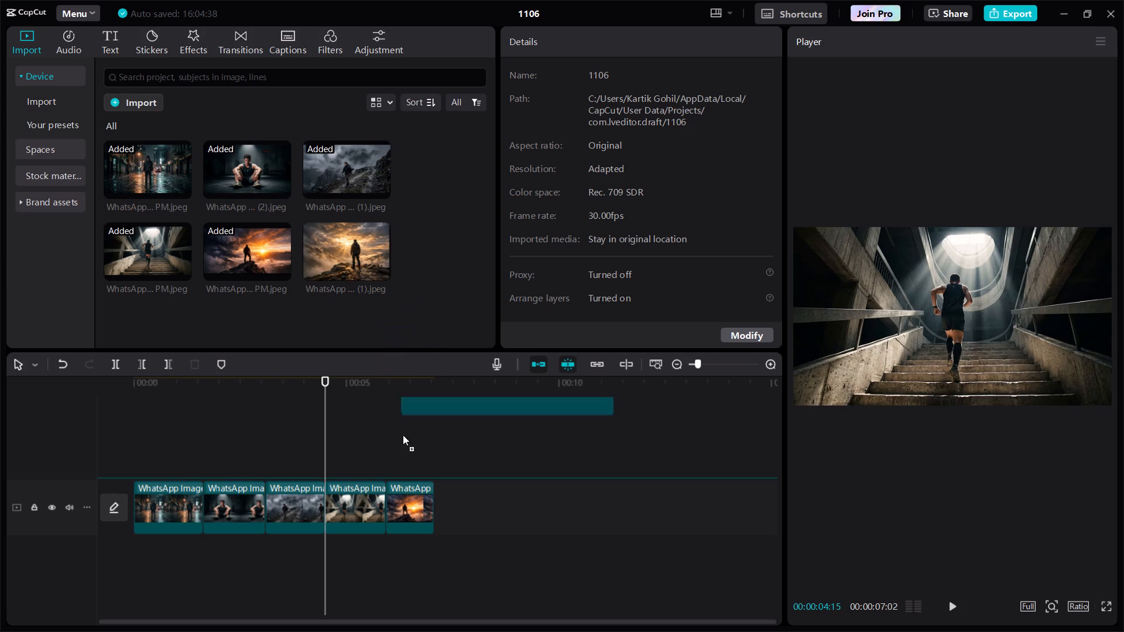
# Place the golden-light standing man image after the sunset peak silhouette clip and trim its end so the timeline ends at 00:00:08:25.
pyautogui.moveTo(403, 435); pyautogui.dragTo(440, 497)
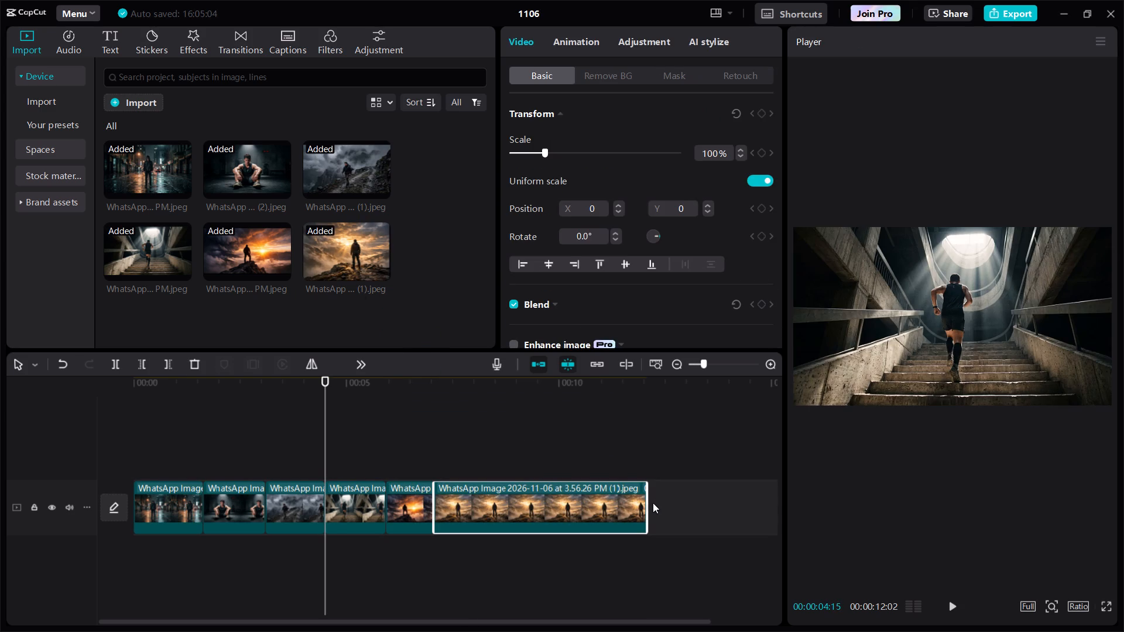
pyautogui.moveTo(645, 507); pyautogui.dragTo(546, 521)
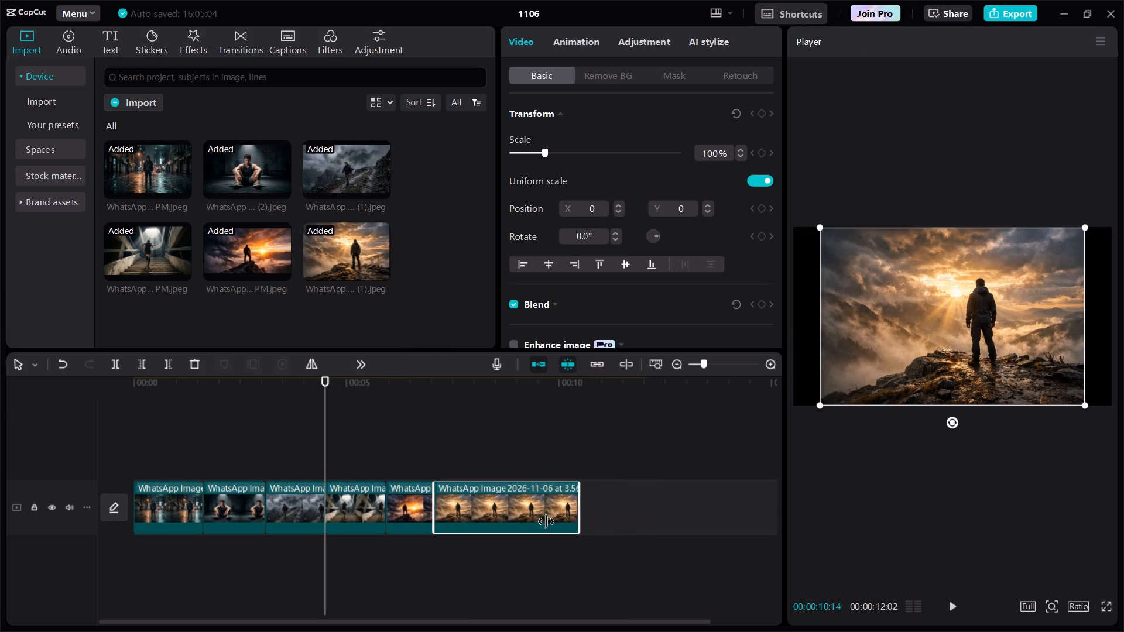
pyautogui.moveTo(546, 521); pyautogui.dragTo(508, 522)
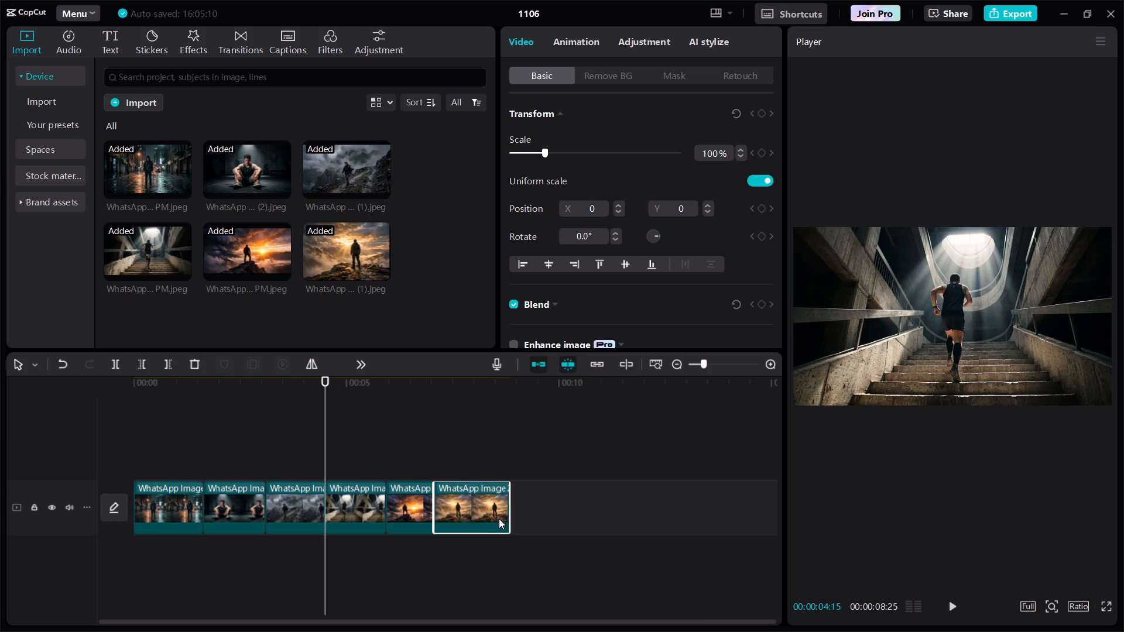
# Import the shirtless athlete image (3.56.26 PM (2)) from the editing folder and place it on the track after the golden-light standing man clip.
pyautogui.click(135, 104)
pyautogui.scroll(-1, 199, 176)
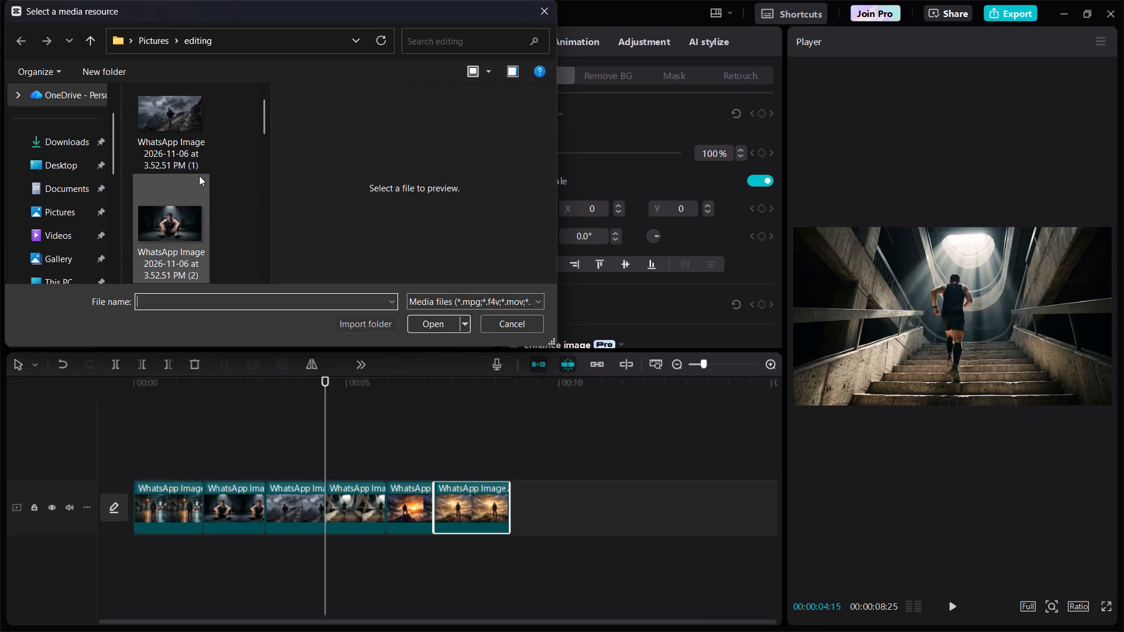
pyautogui.scroll(-3, 199, 176)
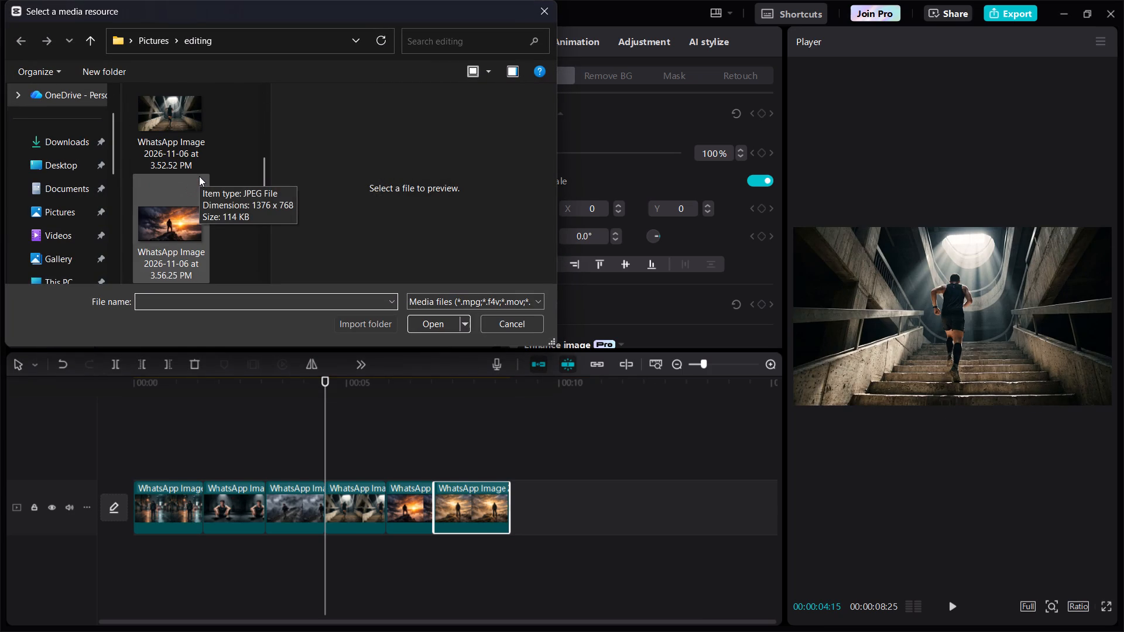
pyautogui.scroll(-2, 199, 176)
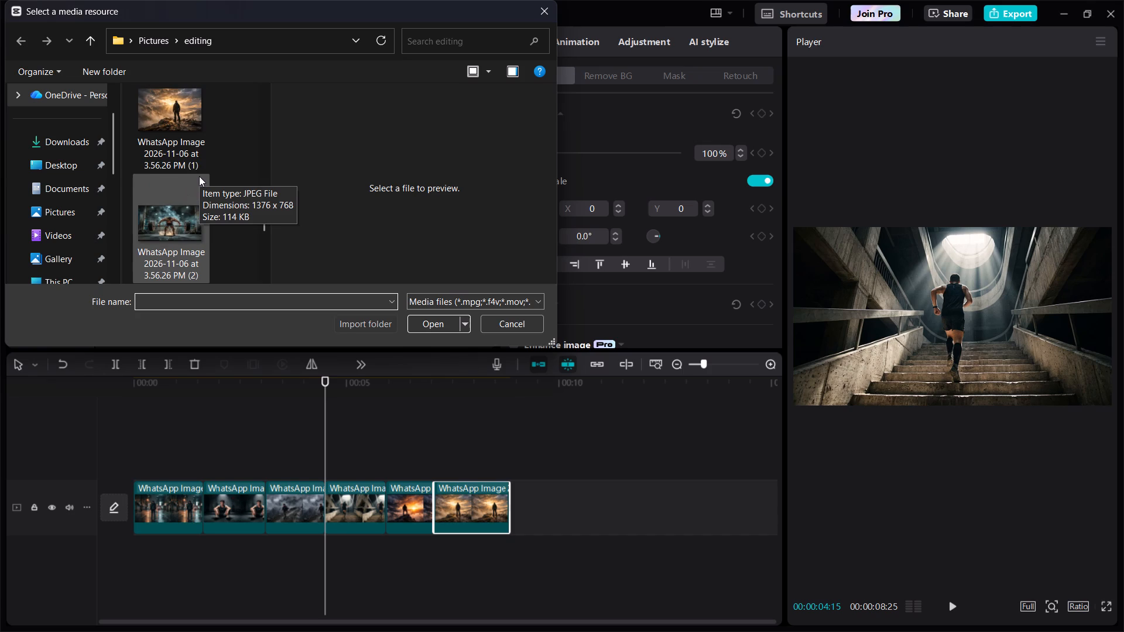
pyautogui.doubleClick(183, 212)
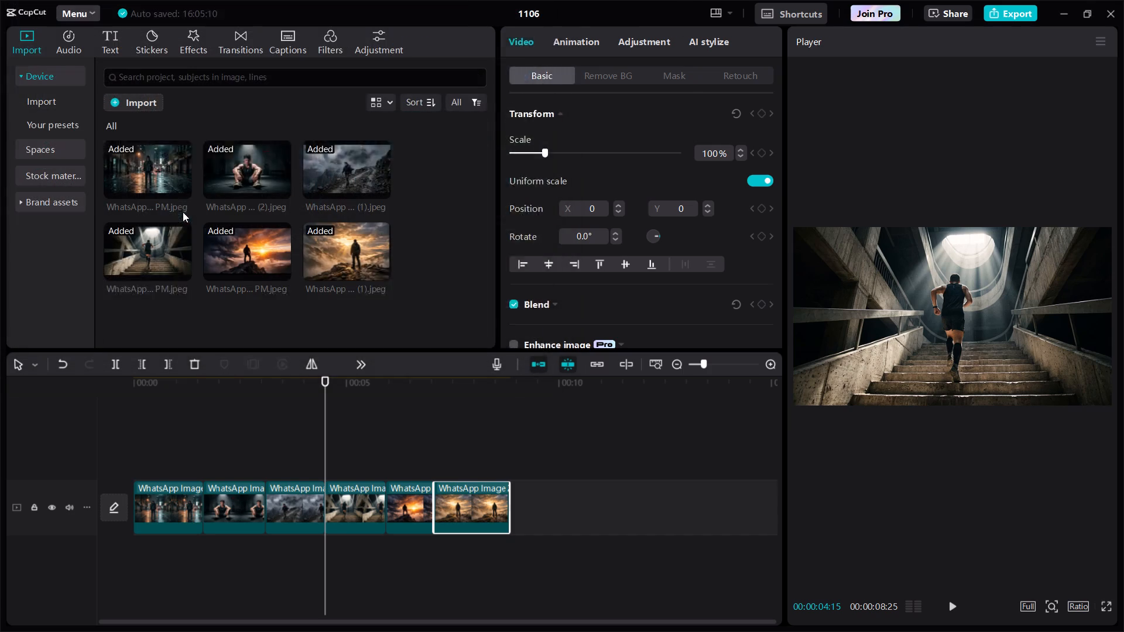
pyautogui.moveTo(169, 279); pyautogui.dragTo(337, 394)
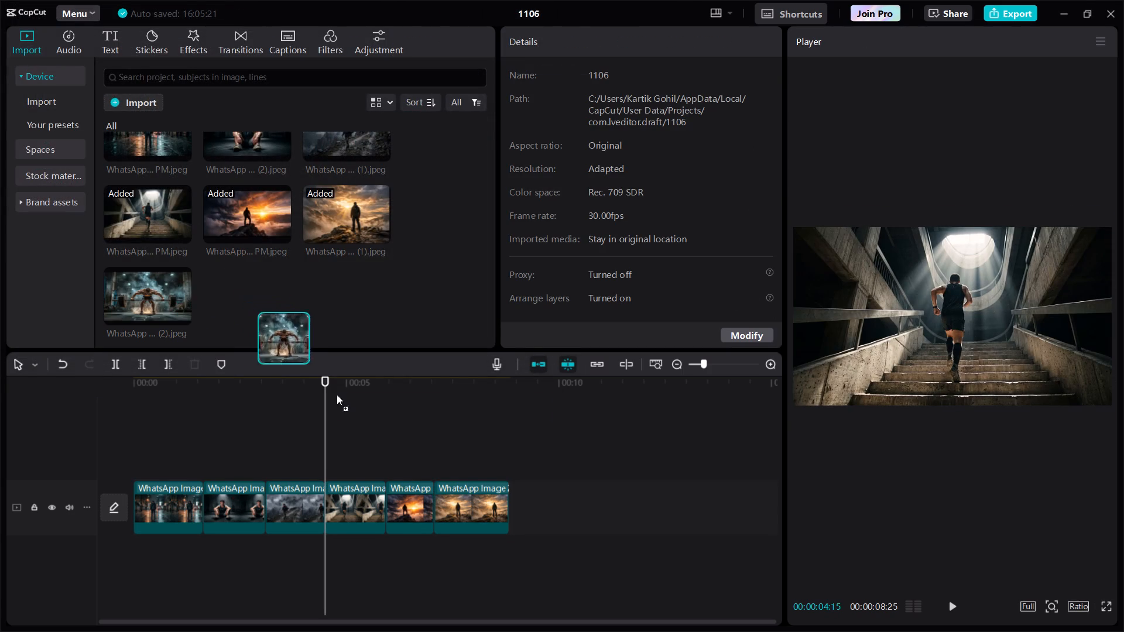
pyautogui.moveTo(337, 394); pyautogui.dragTo(531, 509)
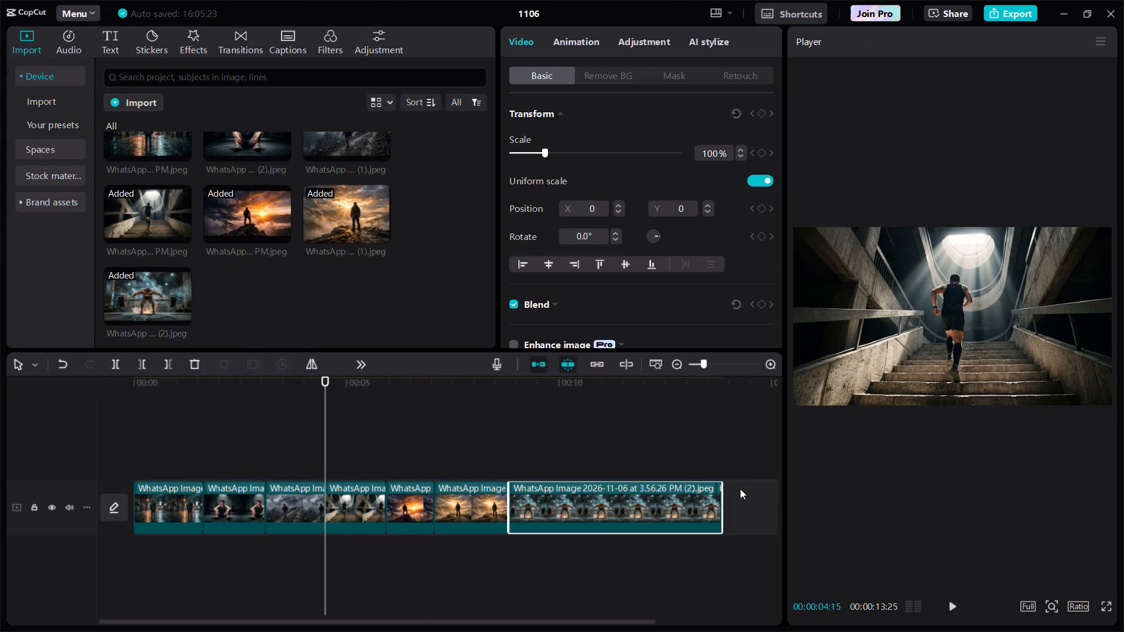
# Trim the end of the shirtless athlete clip to about 2.3 seconds so the timeline ends at 00:00:11:04.
pyautogui.moveTo(721, 497); pyautogui.dragTo(605, 504)
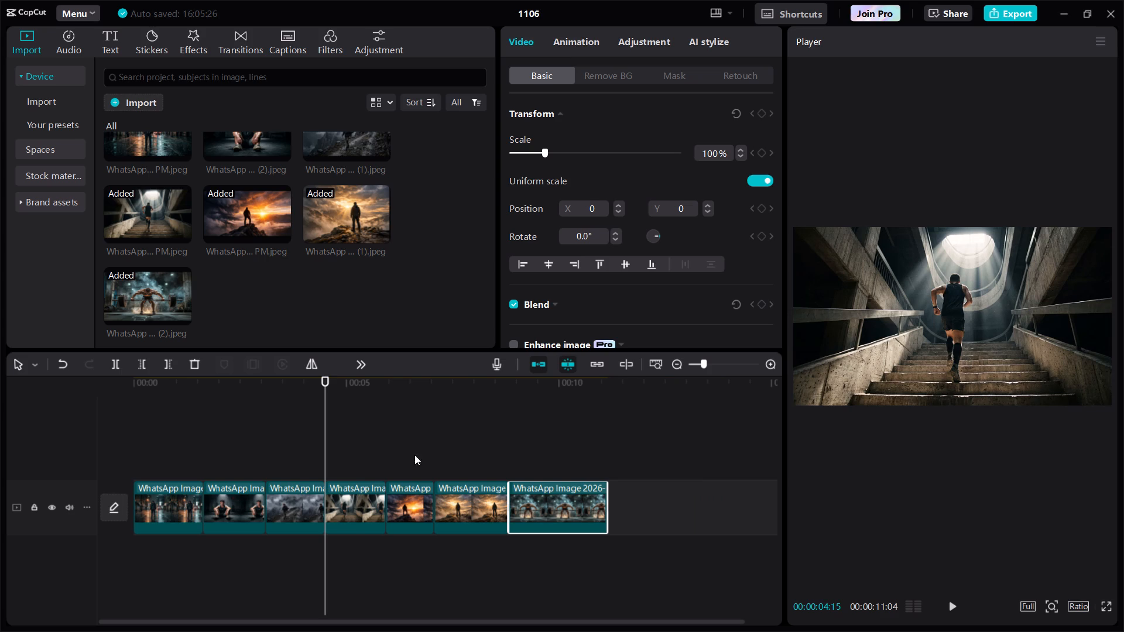
# Open the editing folder for importing another image into the project media.
pyautogui.click(144, 107)
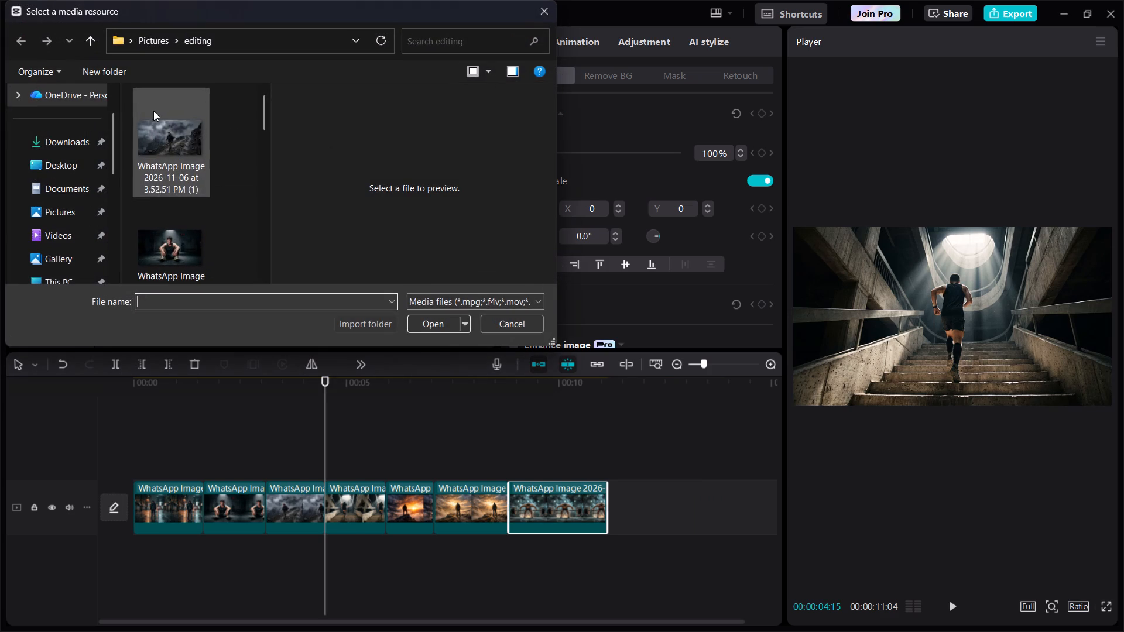
# Import the cliff-edge silhouette image (3.56.26 PM) from the editing folder and place it on the track after the gym clip.
pyautogui.scroll(-4, 216, 200)
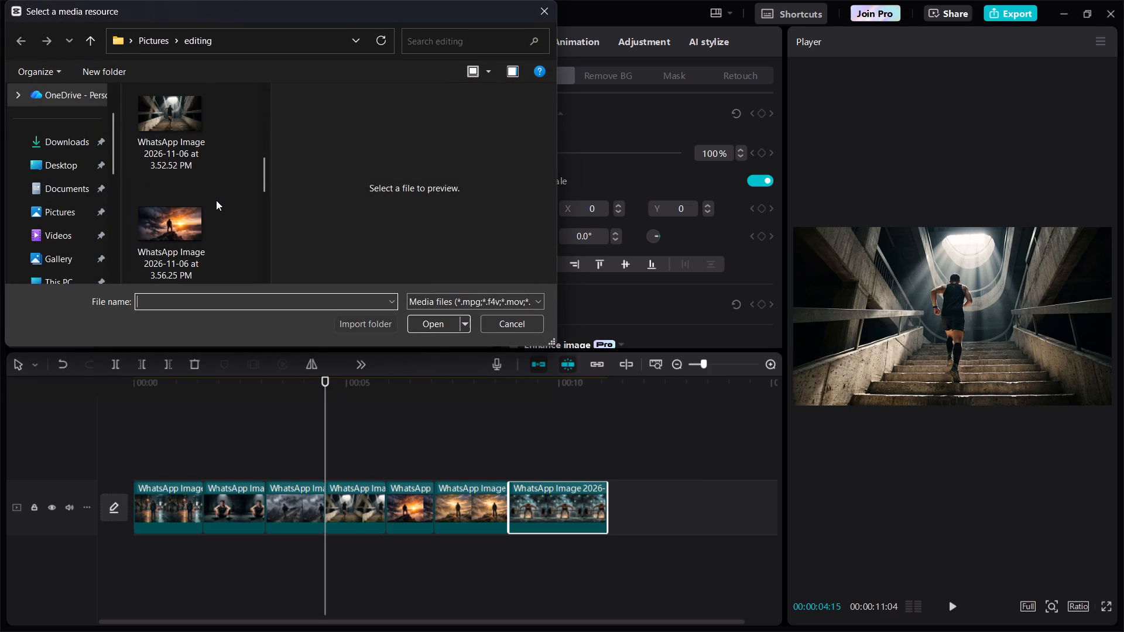
pyautogui.scroll(-3, 216, 200)
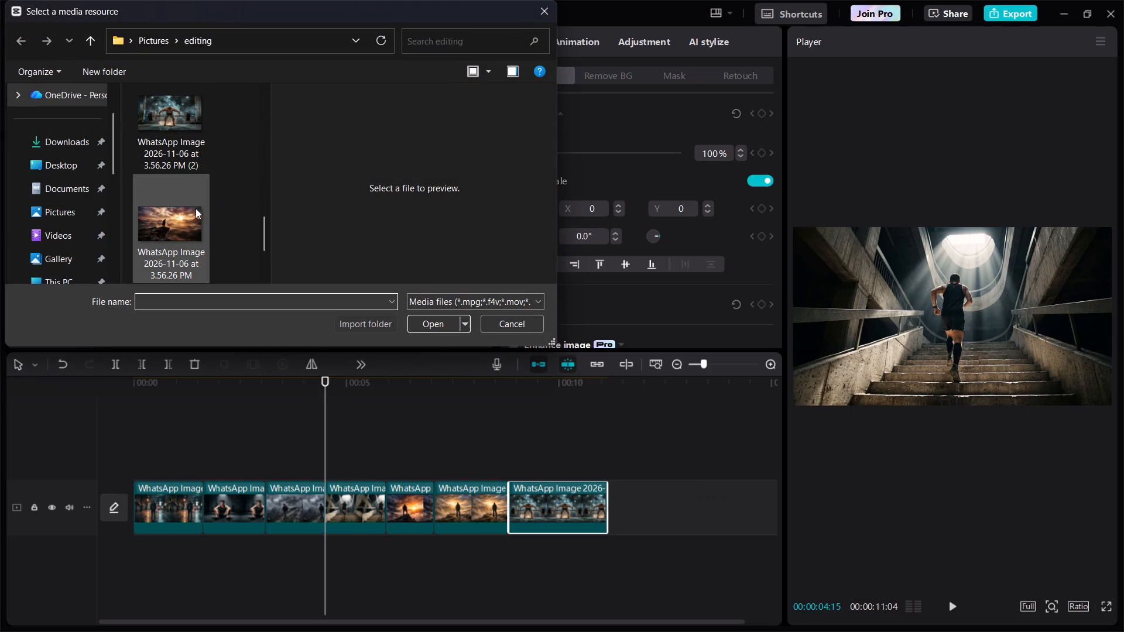
pyautogui.doubleClick(180, 219)
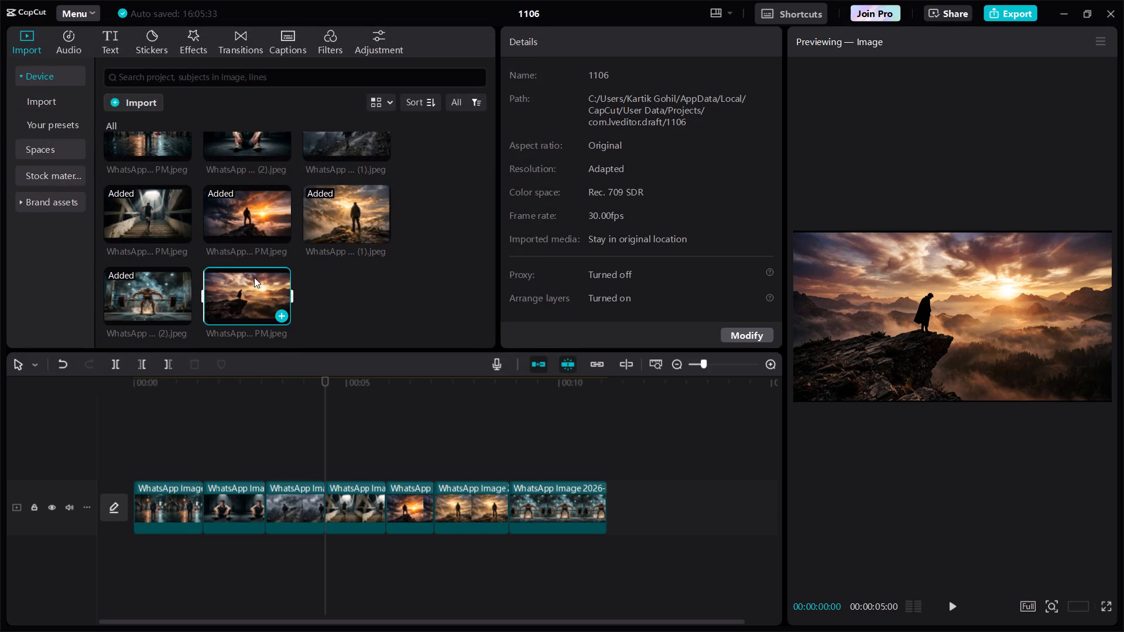
pyautogui.moveTo(254, 277); pyautogui.dragTo(612, 498)
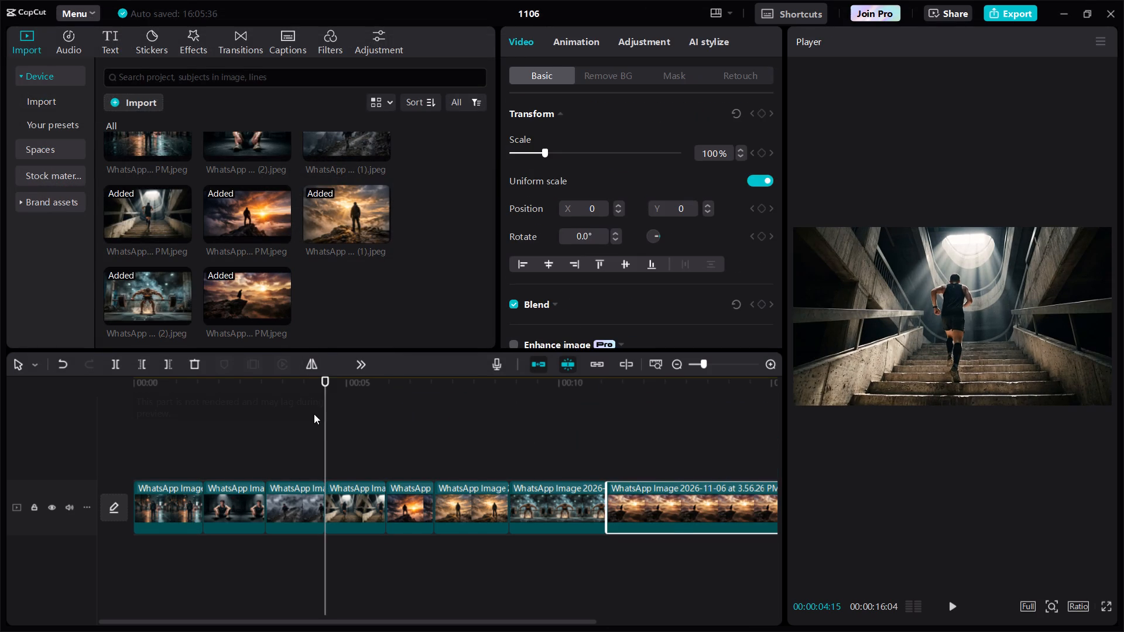
# Move the playhead onto the cliff-edge silhouette clip at 00:00:11:21.
pyautogui.moveTo(324, 414); pyautogui.dragTo(630, 460)
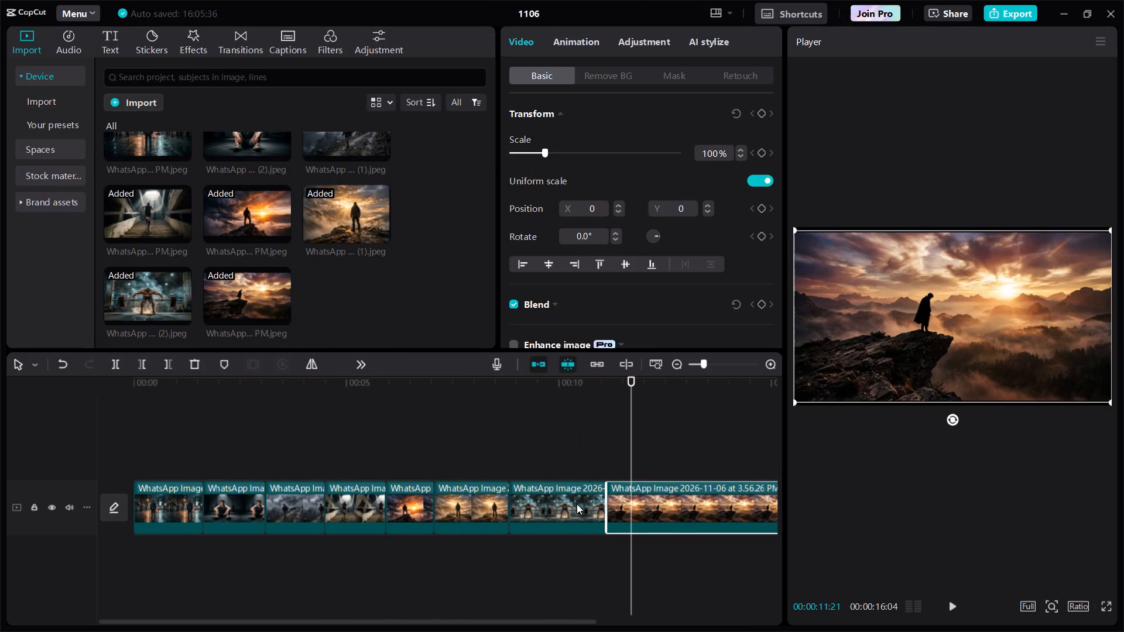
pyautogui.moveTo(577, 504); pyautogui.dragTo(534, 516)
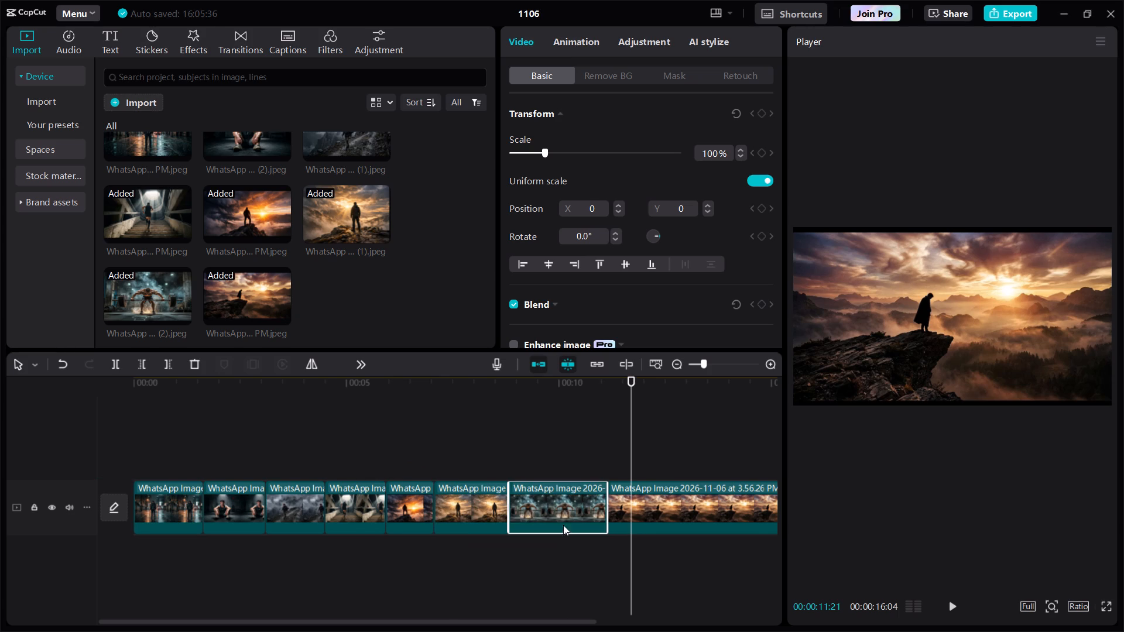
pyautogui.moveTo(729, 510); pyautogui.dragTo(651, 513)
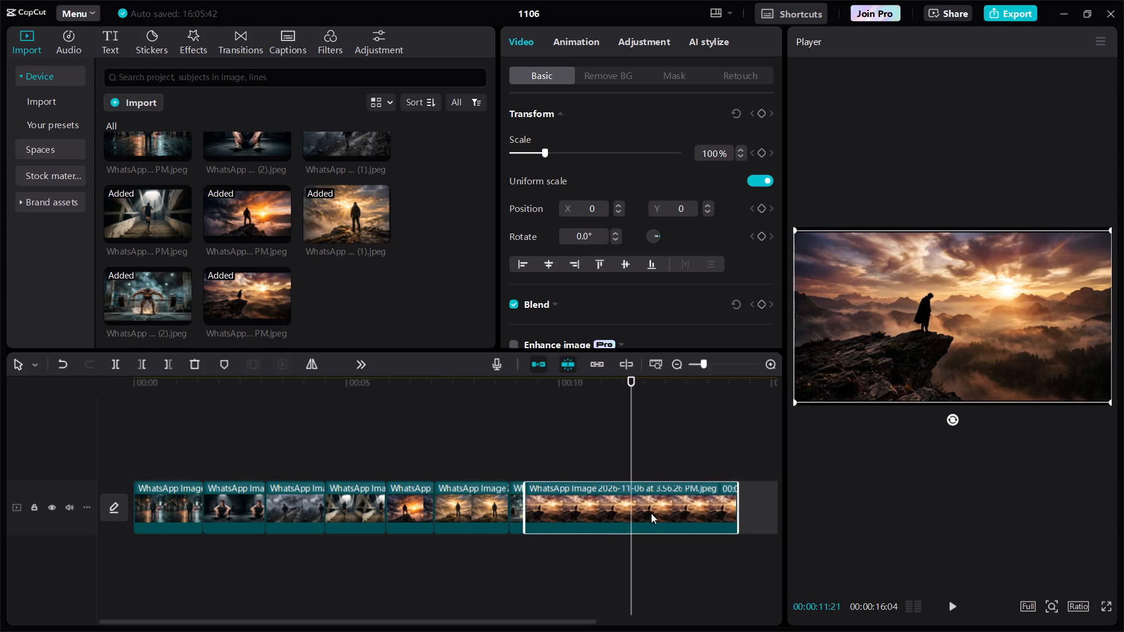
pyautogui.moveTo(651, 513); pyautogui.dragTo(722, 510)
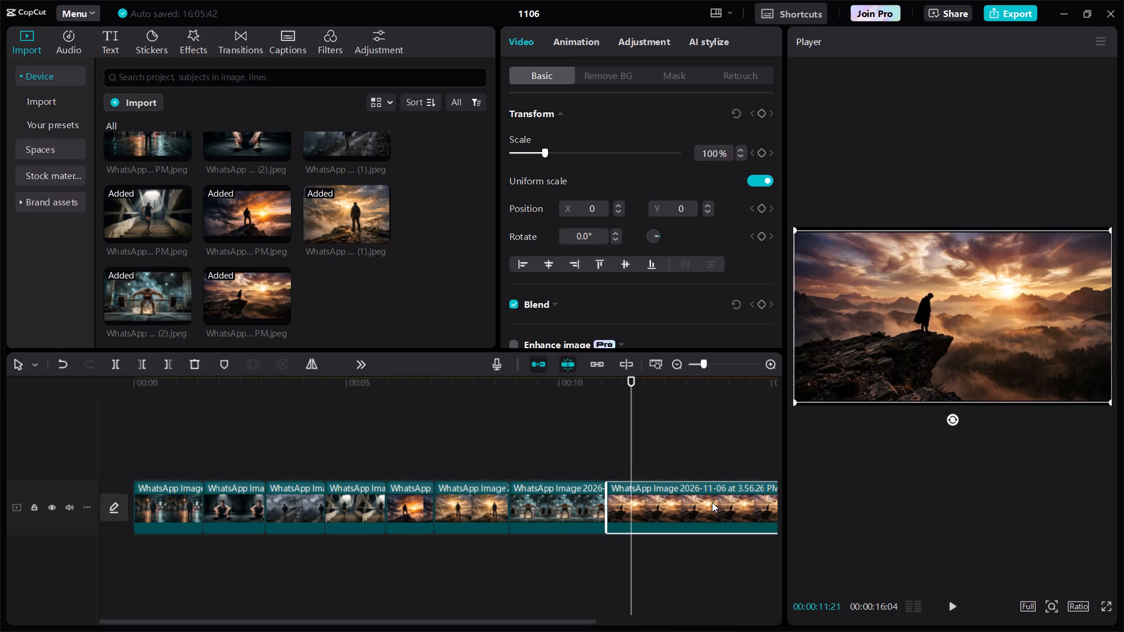
# Trim the end of the cliff-edge silhouette clip back to 00:00:12:24.
pyautogui.hscroll(-1, 712, 502)
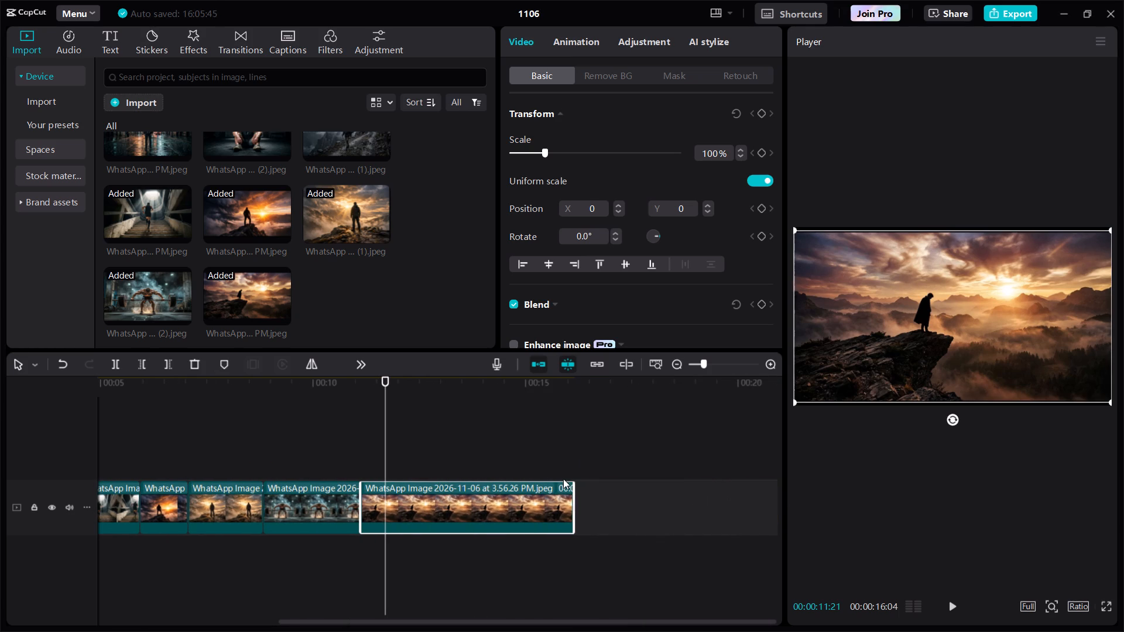
pyautogui.moveTo(575, 489); pyautogui.dragTo(467, 494)
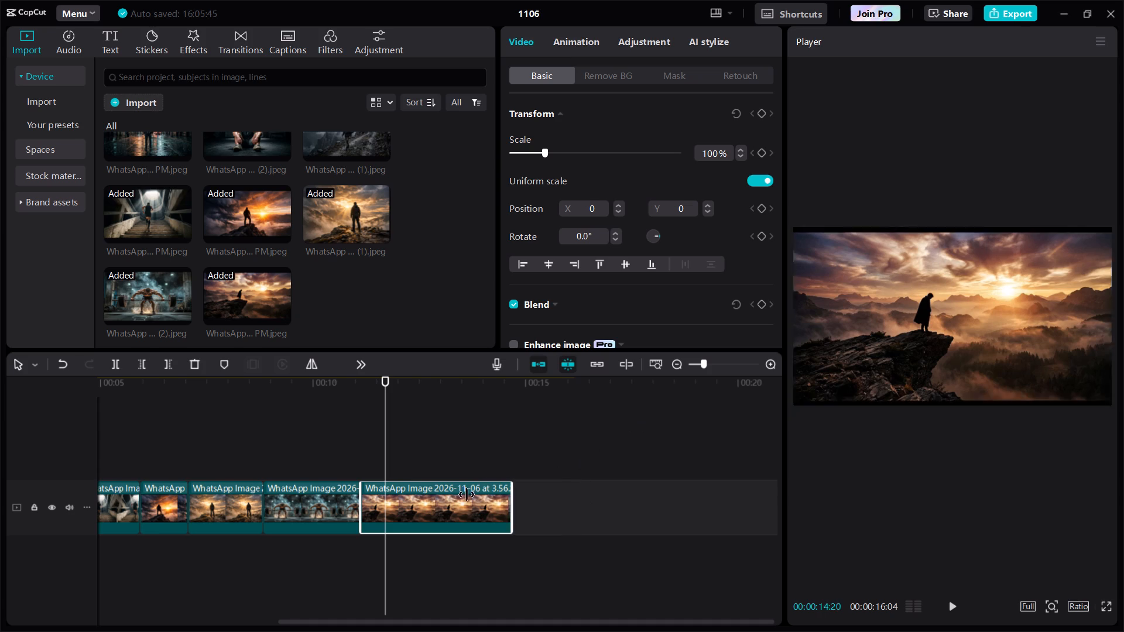
pyautogui.moveTo(467, 494); pyautogui.dragTo(430, 494)
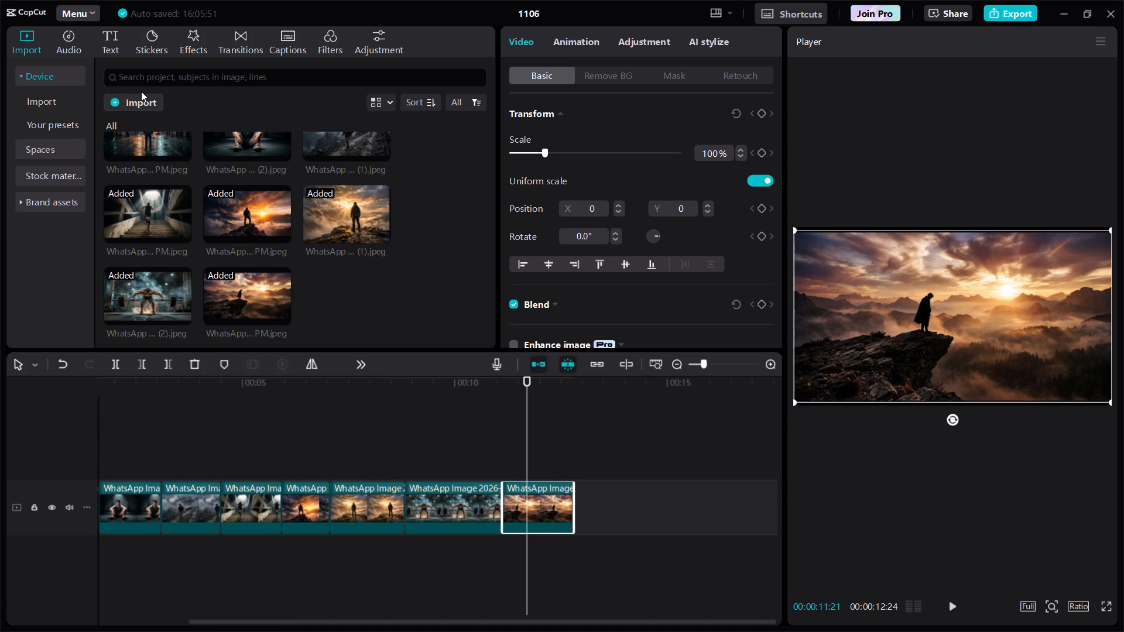
# Import the sprout-in-cracked-pavement image (3.56.27 PM) from the editing folder and place it on the track after the cliff-edge silhouette clip.
pyautogui.click(143, 102)
pyautogui.scroll(-3, 242, 178)
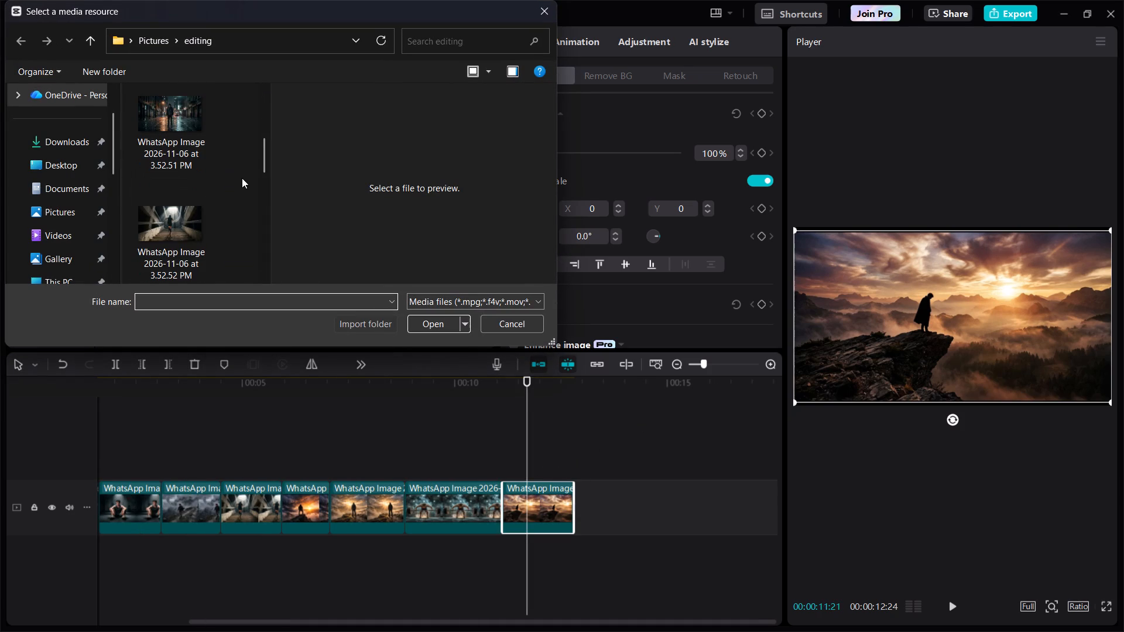
pyautogui.scroll(-2, 242, 178)
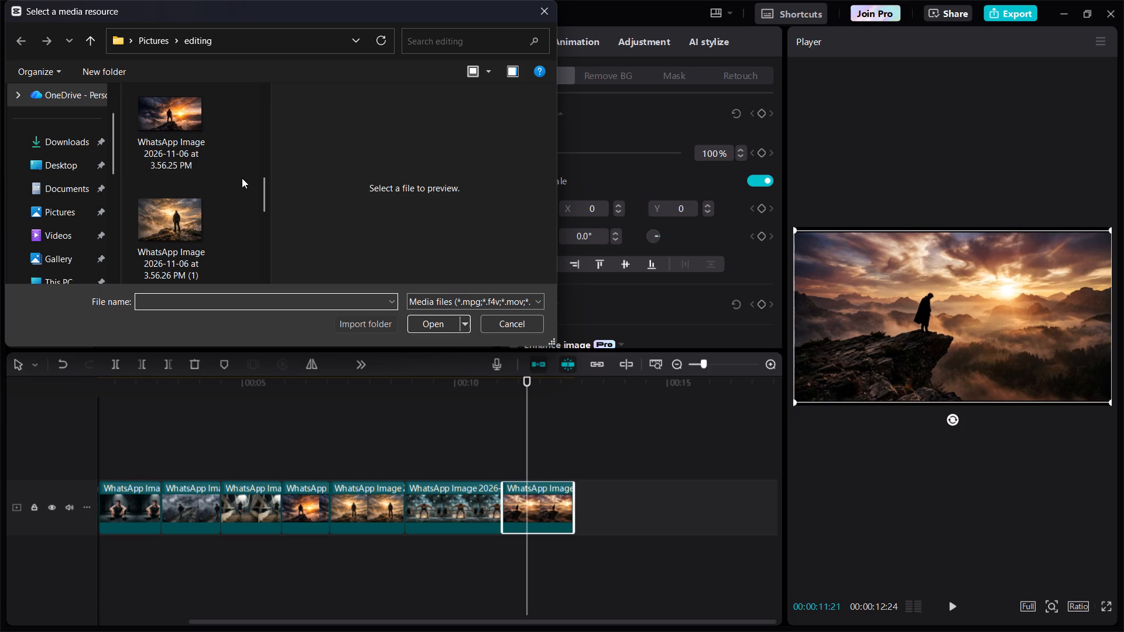
pyautogui.scroll(-2, 242, 178)
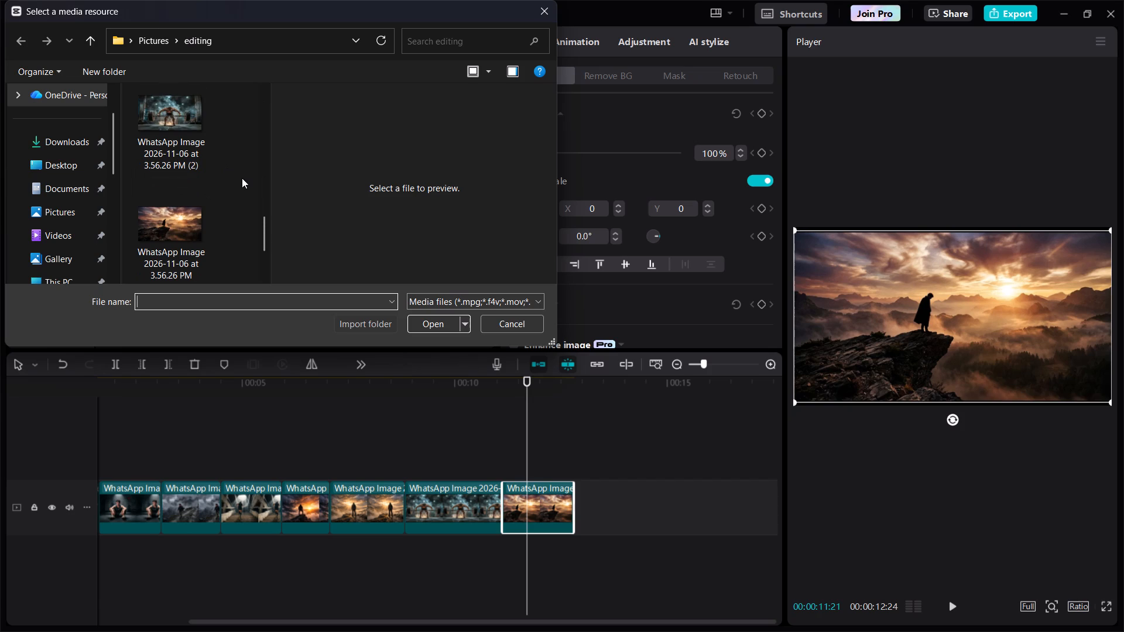
pyautogui.scroll(-1, 242, 178)
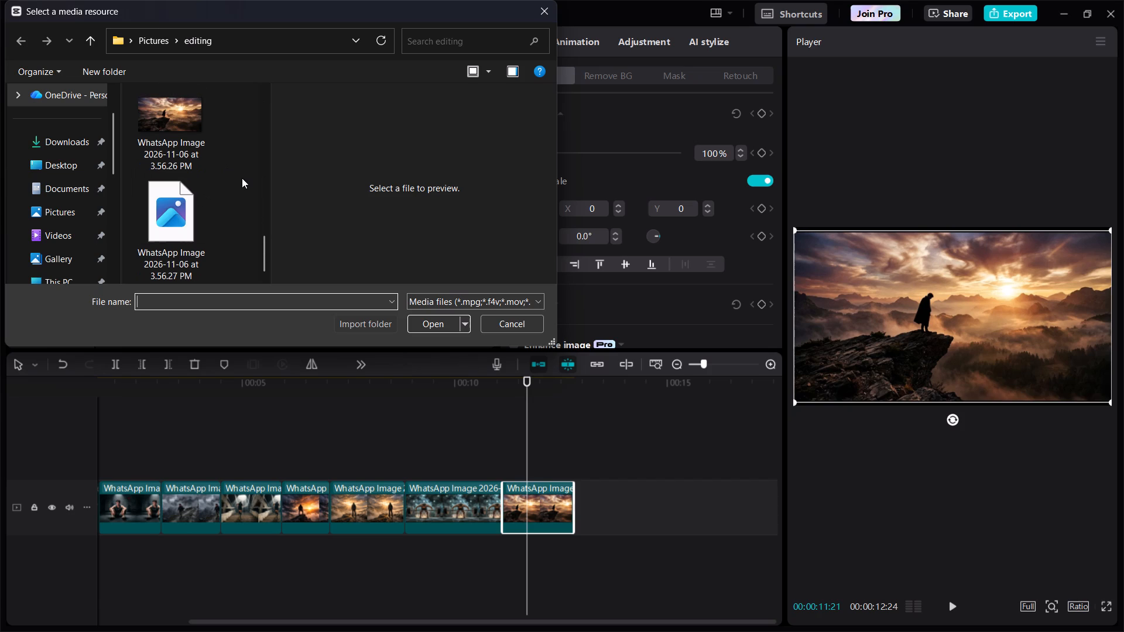
pyautogui.scroll(-1, 242, 178)
pyautogui.doubleClick(195, 214)
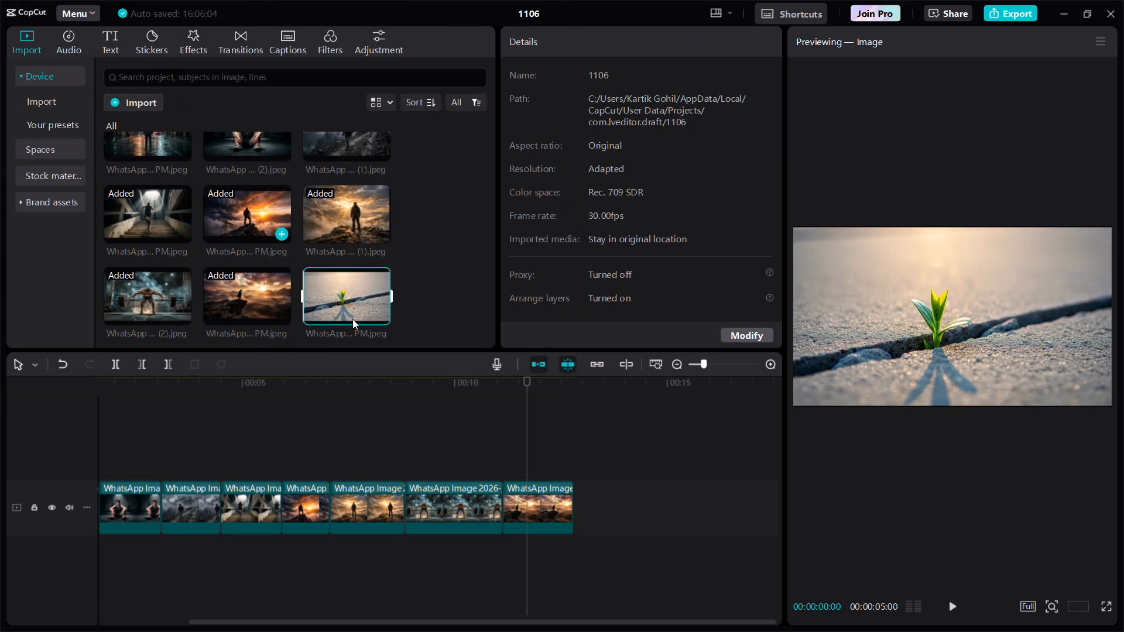
pyautogui.moveTo(364, 294); pyautogui.dragTo(578, 502)
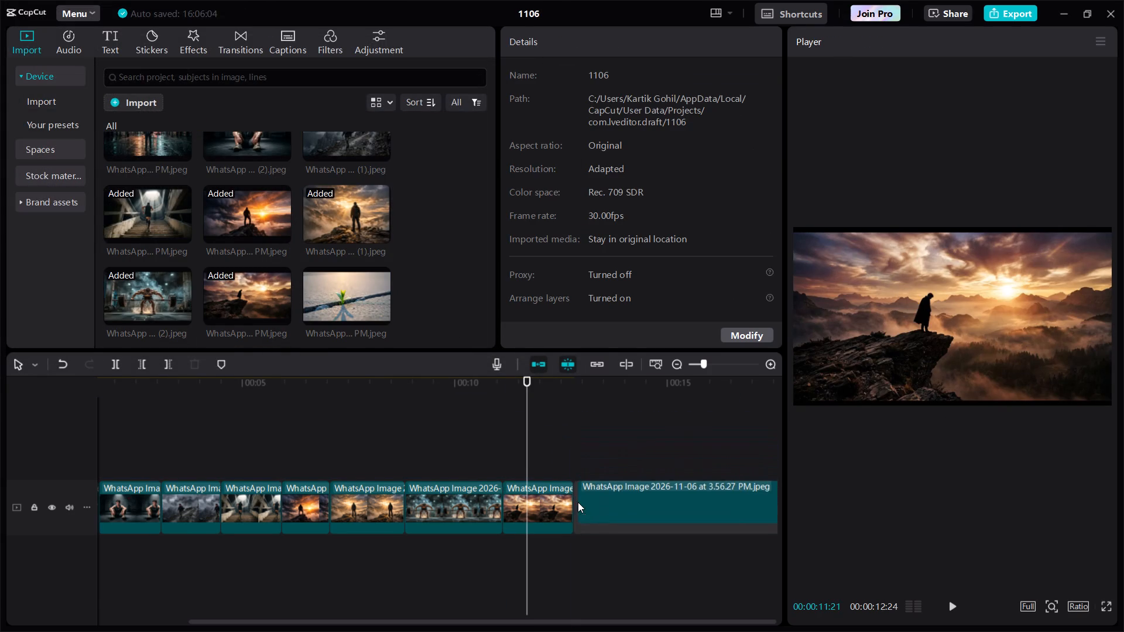
# Play the assembled sequence from the rainy-street clip through to the sprout clip to review the clip timing.
pyautogui.hscroll(4, 0, 0)
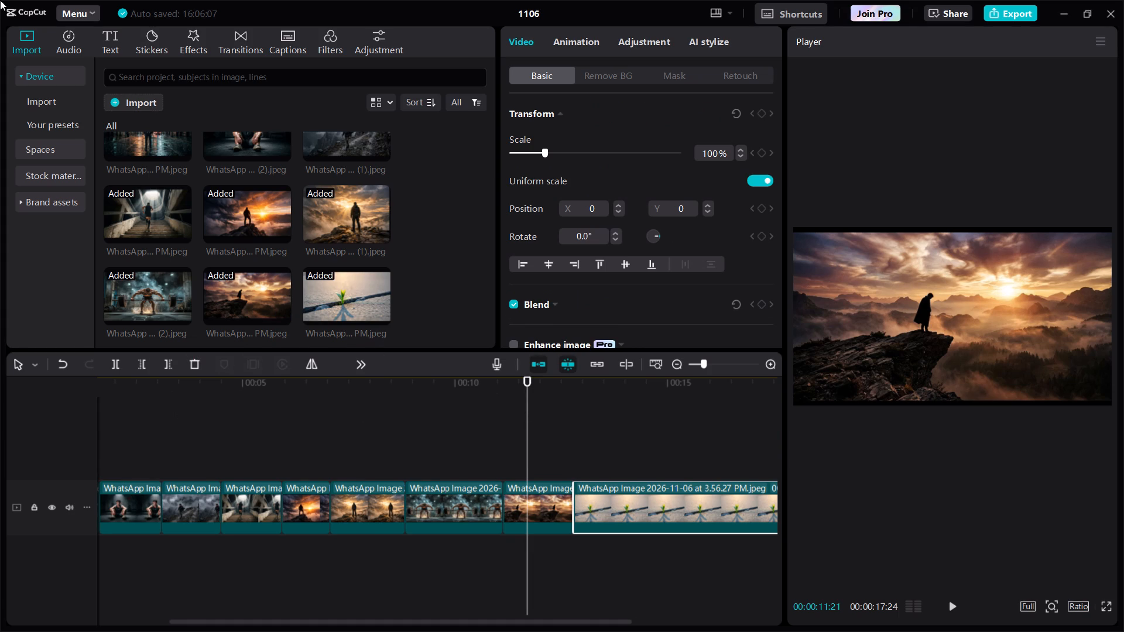
pyautogui.hscroll(3, 222, 510)
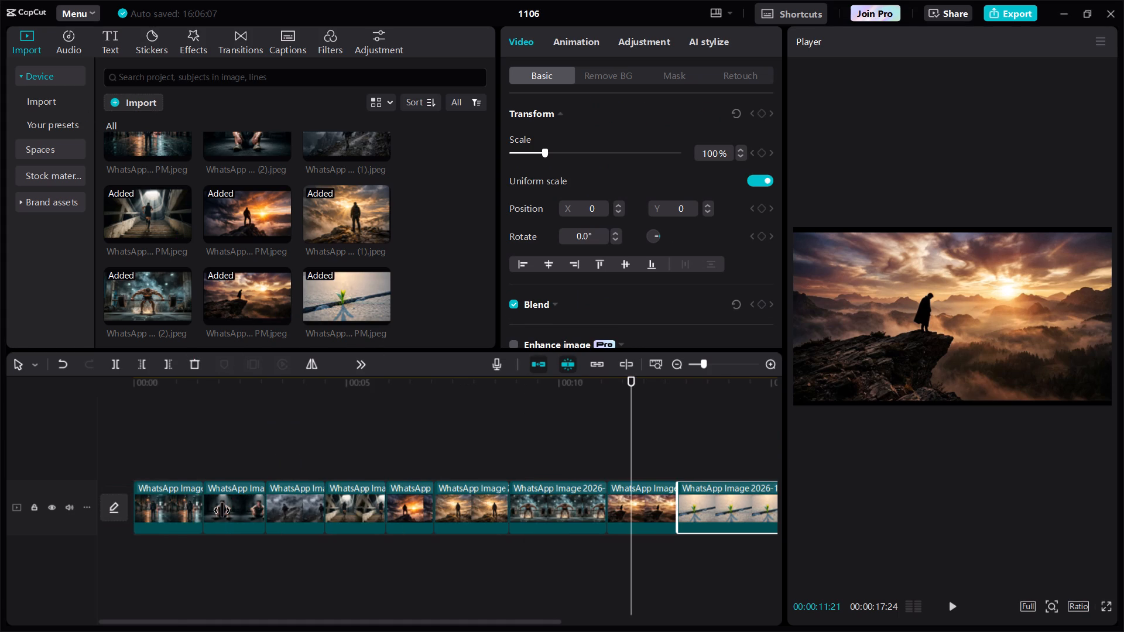
pyautogui.hscroll(5, 222, 510)
pyautogui.click(174, 510)
pyautogui.press('space')
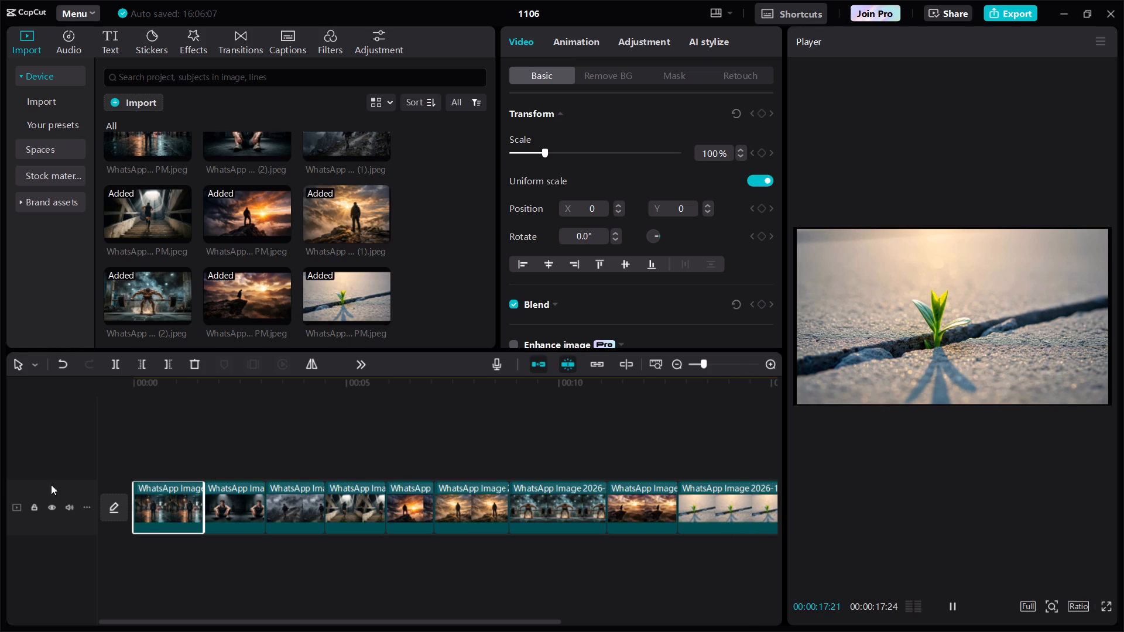
pyautogui.click(112, 495)
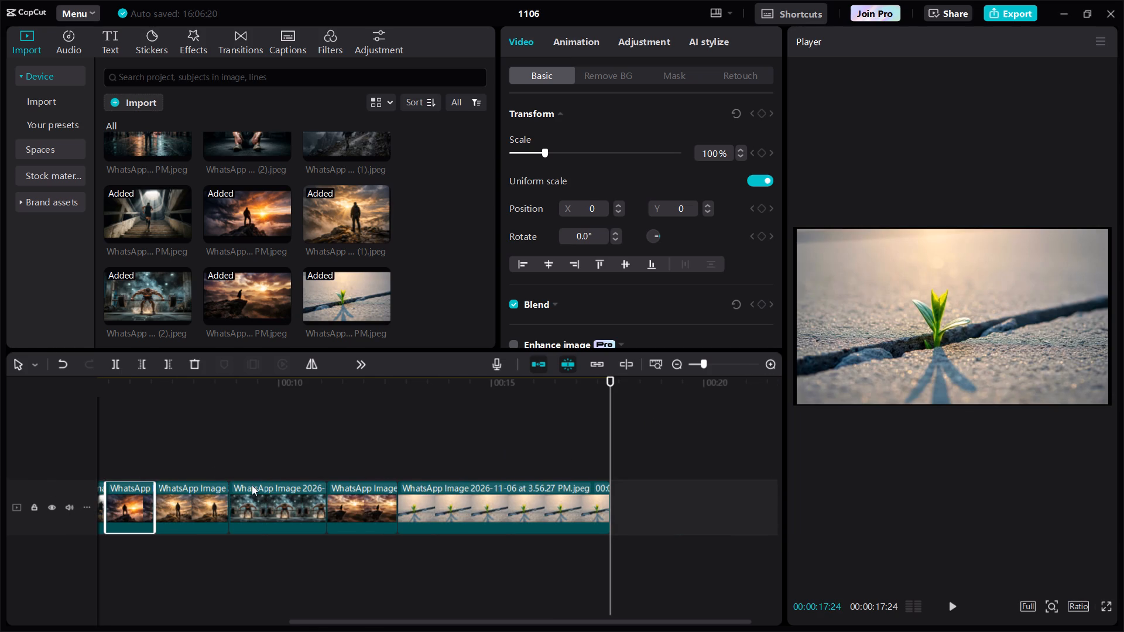
# Replay the sequence from the rainy-street clip and review the order and pacing of all clips through the sprout clip.
pyautogui.hscroll(6, 250, 490)
pyautogui.click(161, 500)
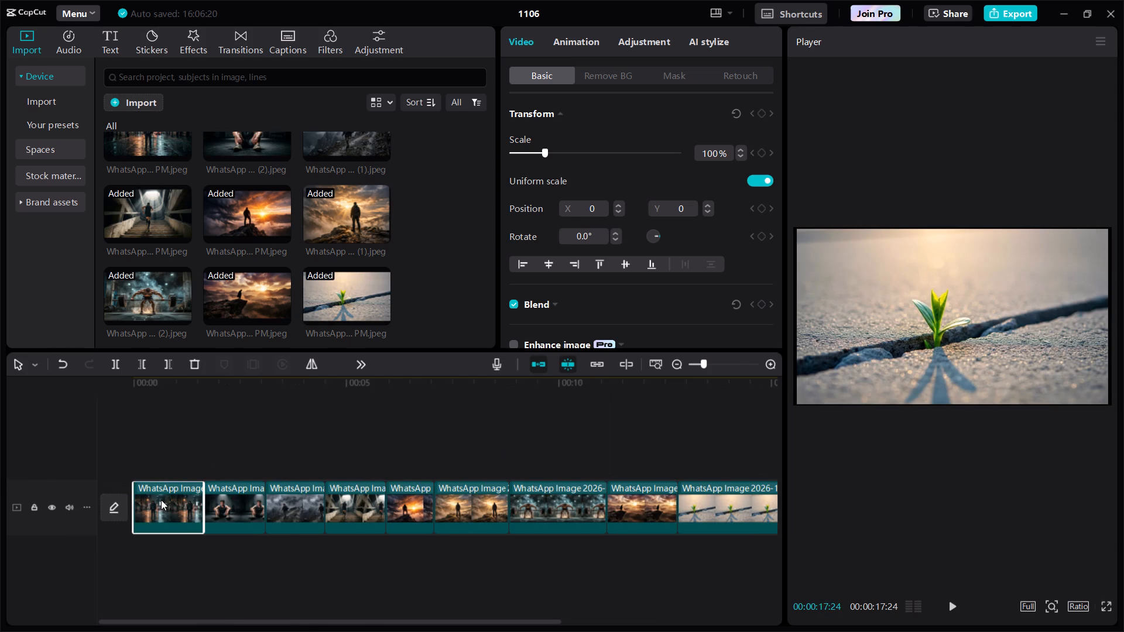
pyautogui.press('space')
pyautogui.press('space')
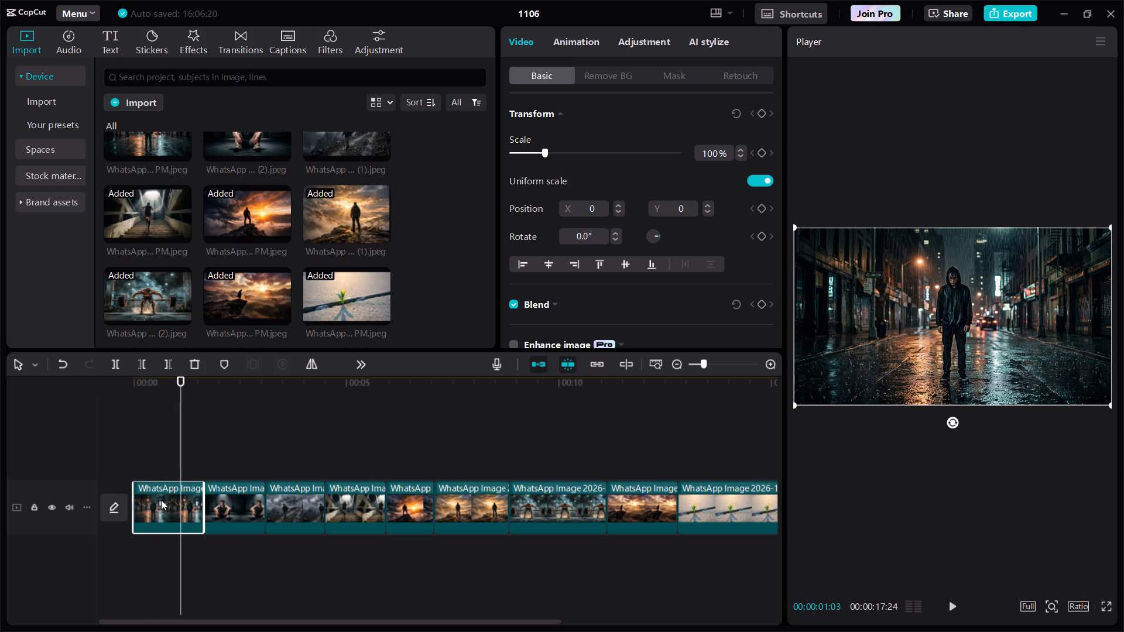
pyautogui.press('space')
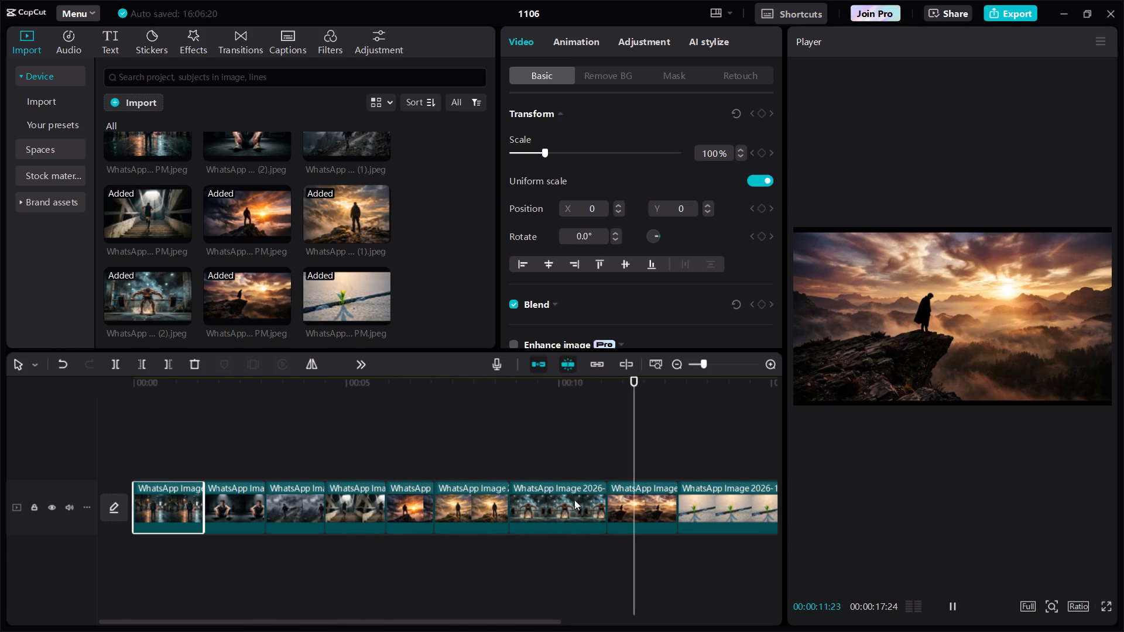
pyautogui.moveTo(663, 465); pyautogui.dragTo(708, 449)
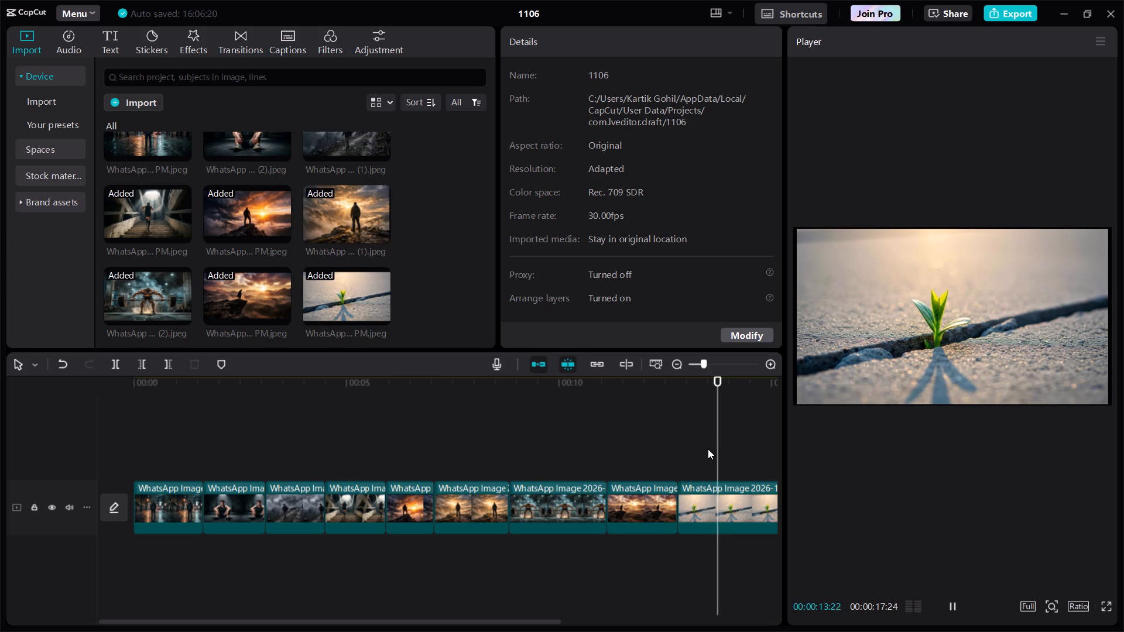
pyautogui.click(728, 447)
pyautogui.press('space')
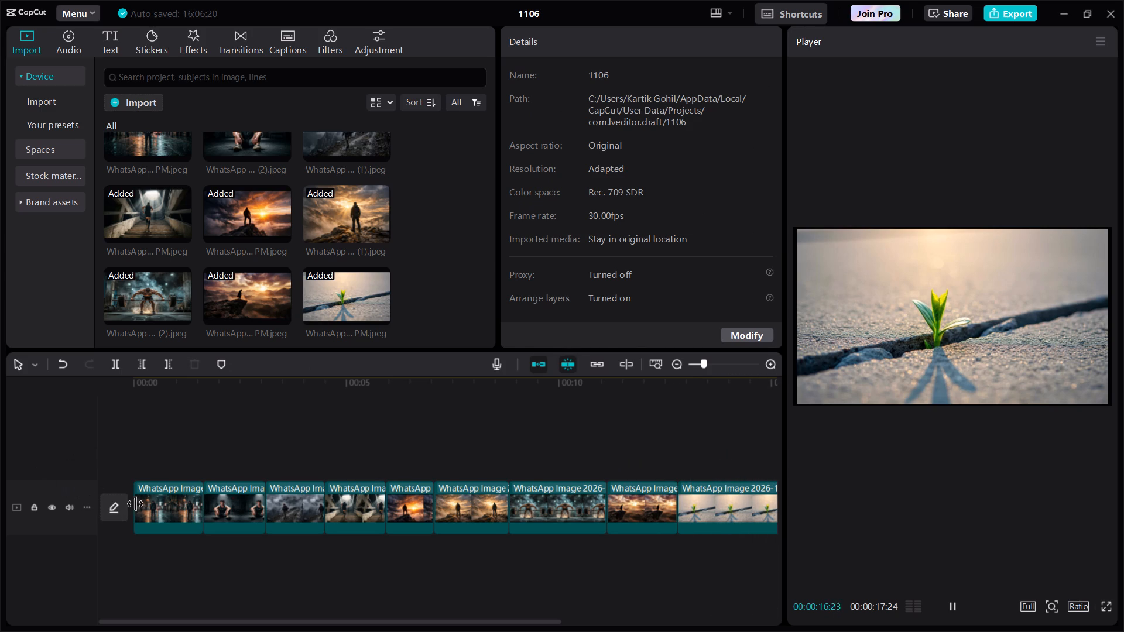
# Return to the rainy-street clip at the start of the track and play the sequence once more.
pyautogui.click(178, 512)
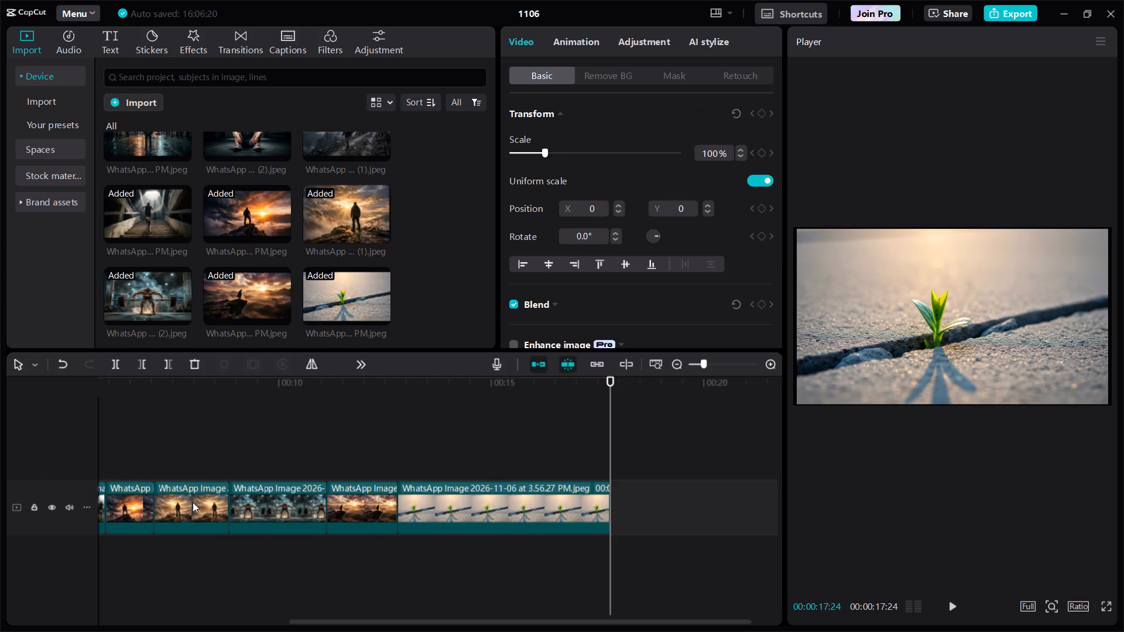
pyautogui.hscroll(3, 193, 502)
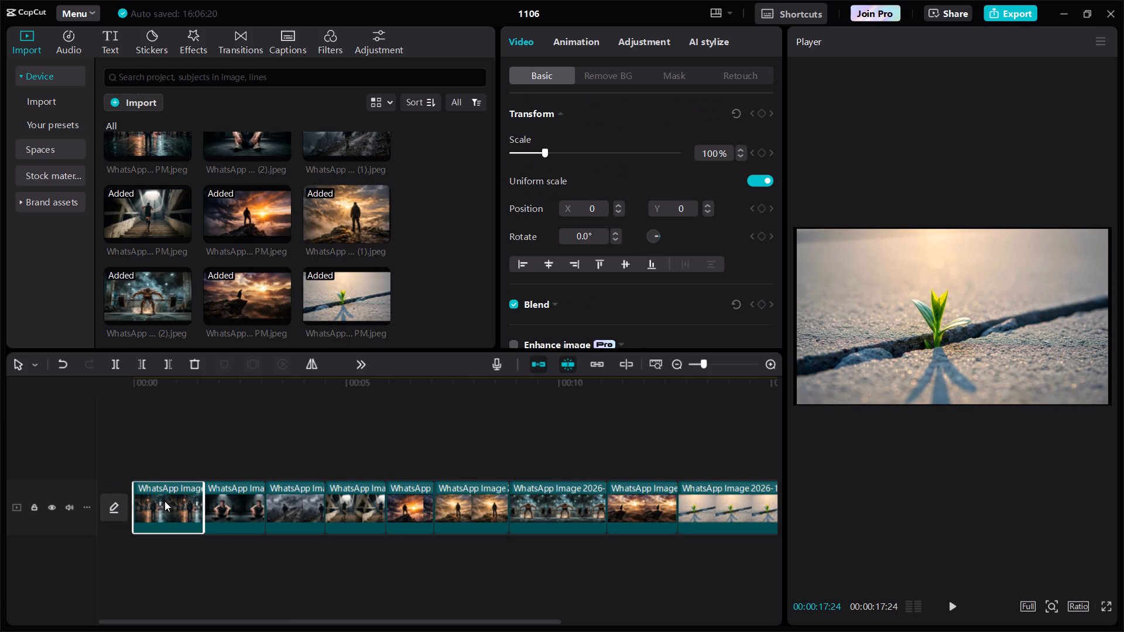
pyautogui.click(165, 501)
pyautogui.press('space')
pyautogui.press('space')
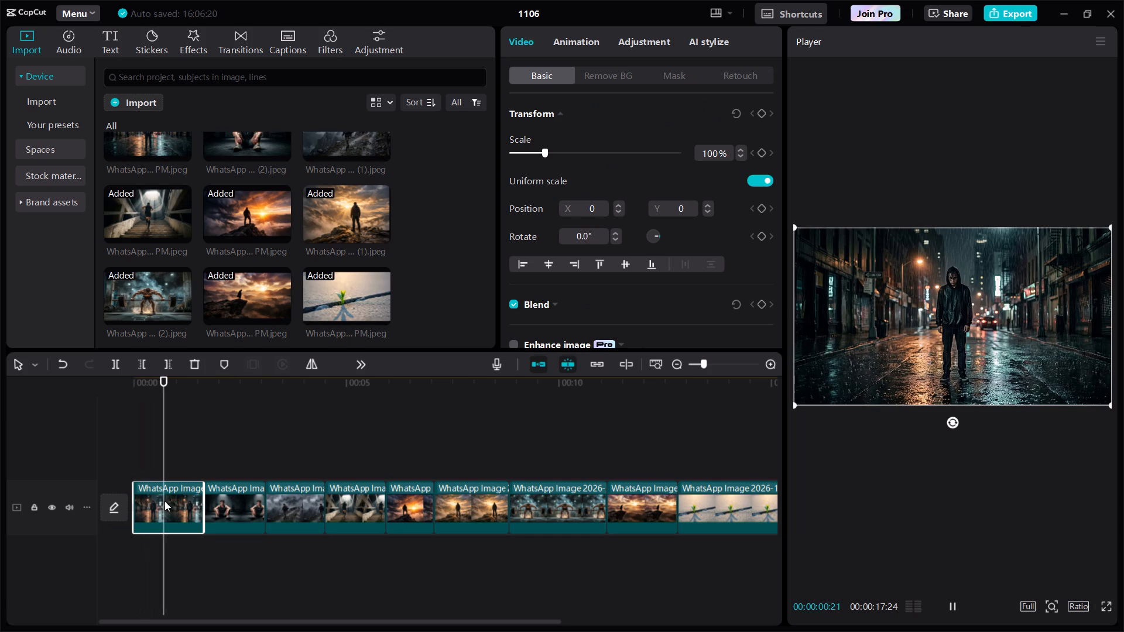
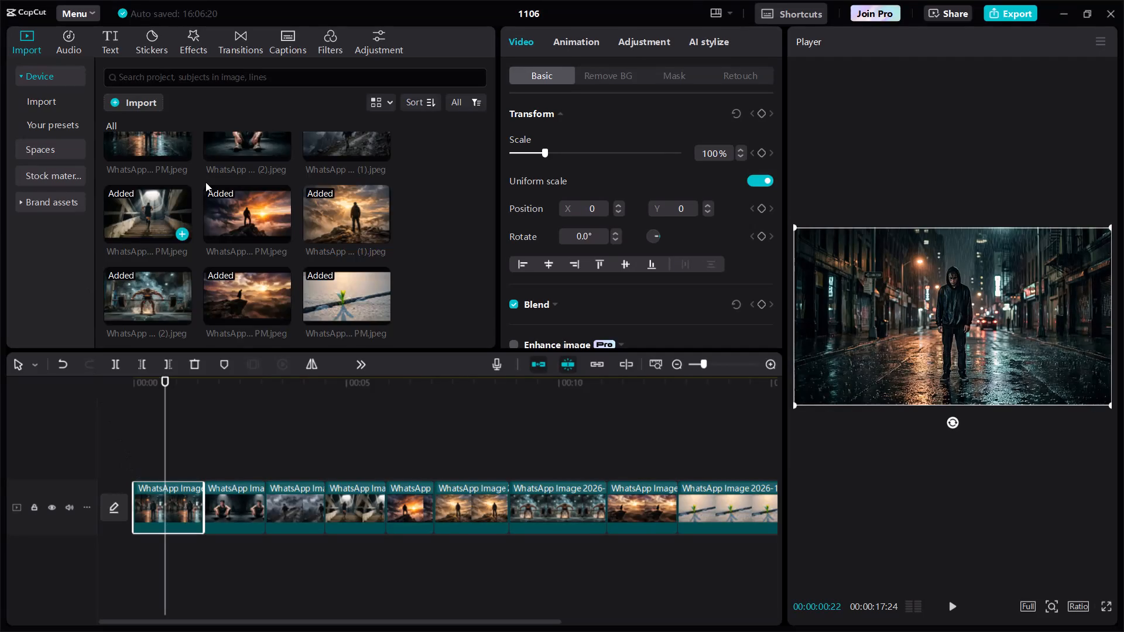
# Delete the purple-orange sunset image of the man on a rocky peak from the imported media, along with its track clip.
pyautogui.scroll(4, 205, 182)
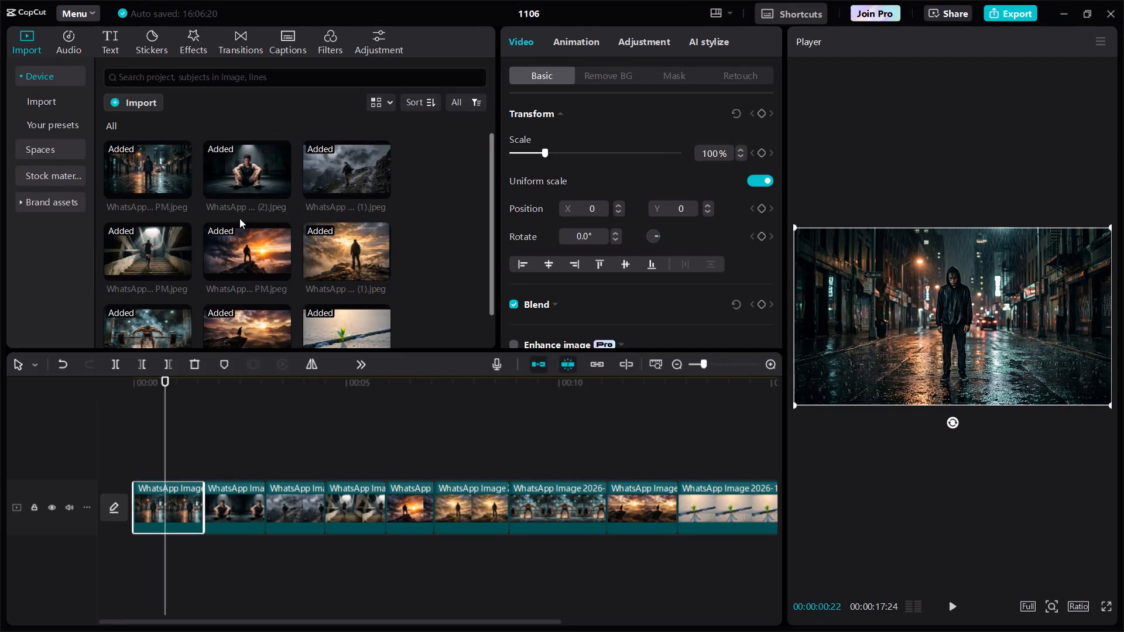
pyautogui.click(246, 226)
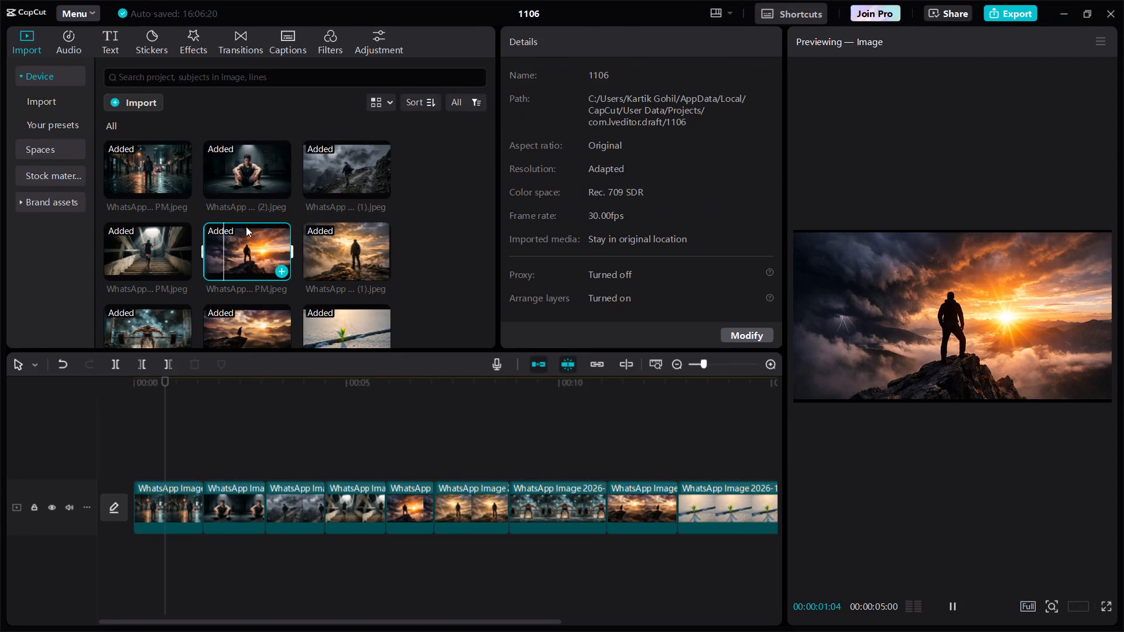
pyautogui.press('Delete')
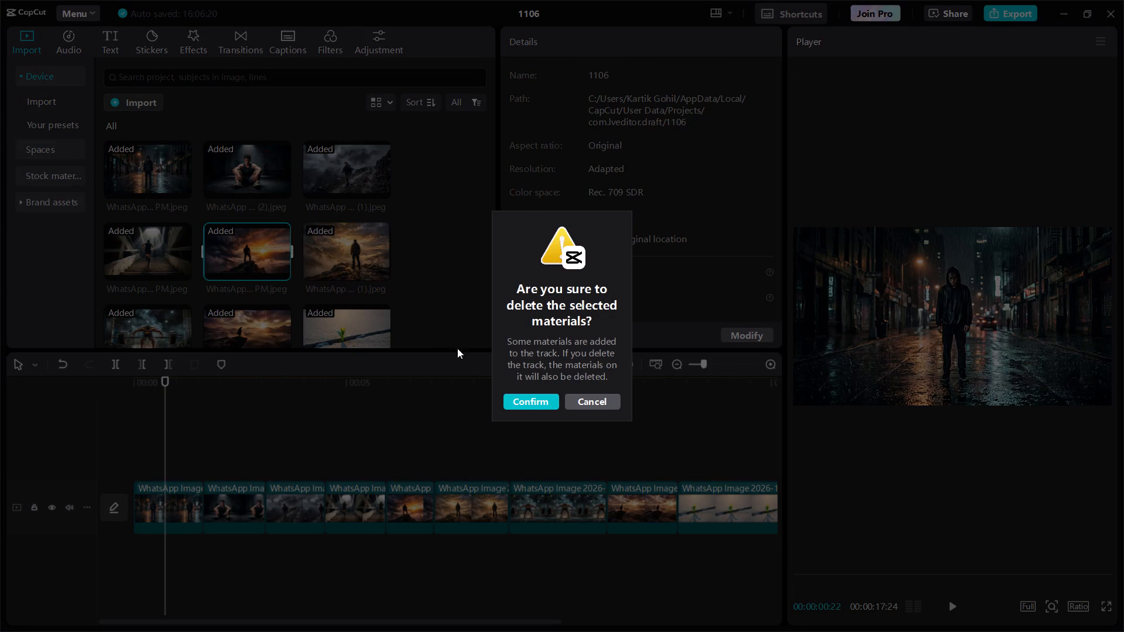
pyautogui.click(542, 397)
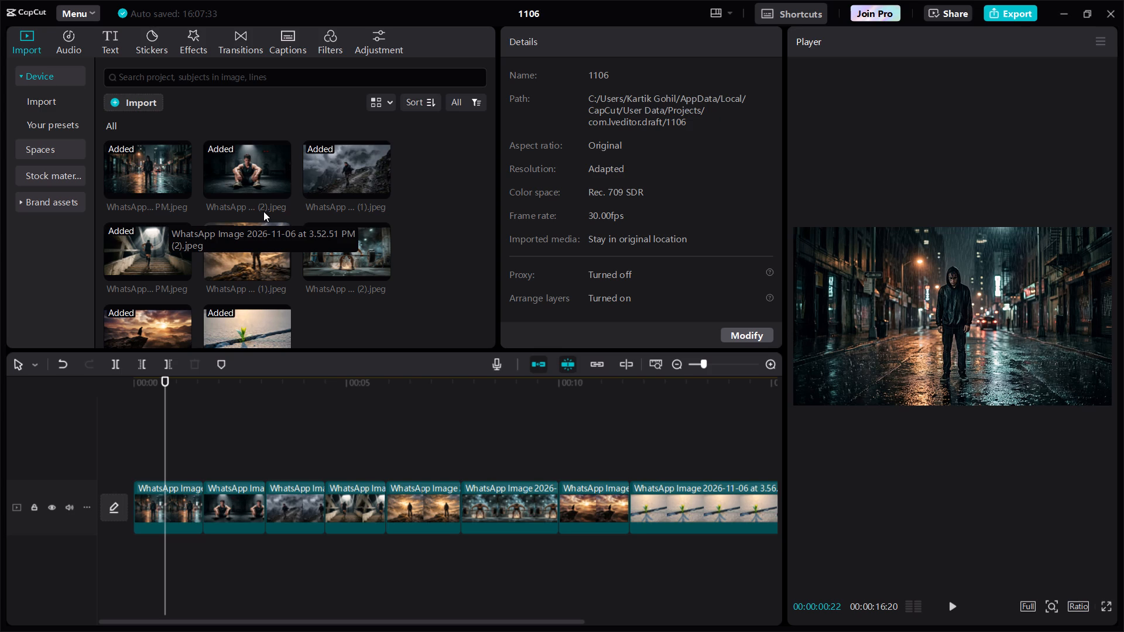
# Preview the rainy-street image from the imported media.
pyautogui.click(173, 173)
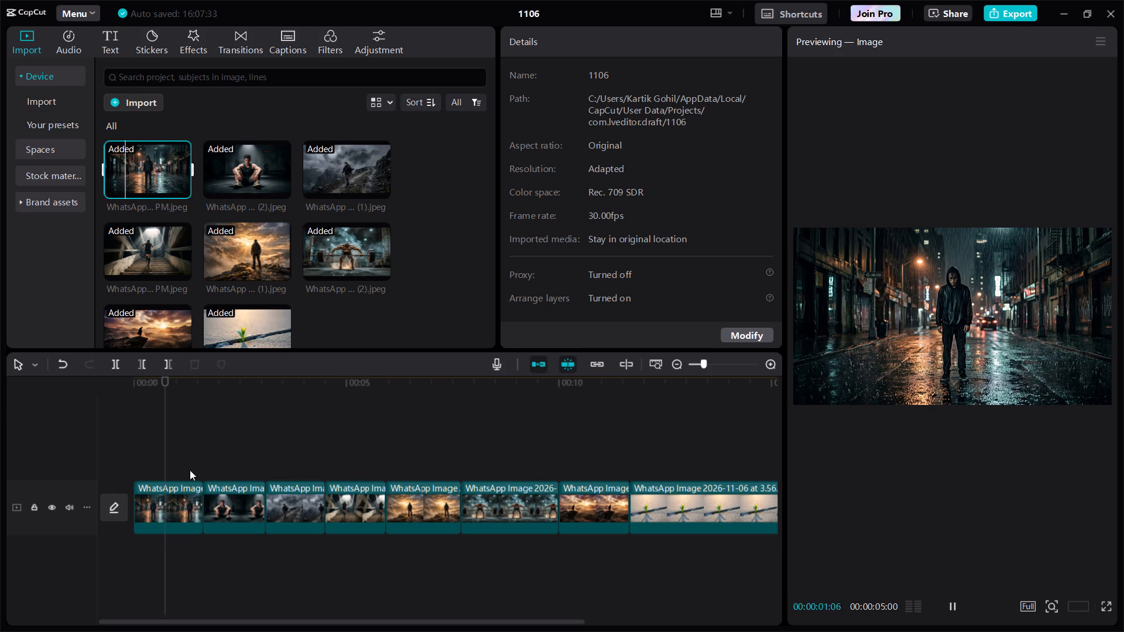
pyautogui.click(137, 180)
pyautogui.press('space')
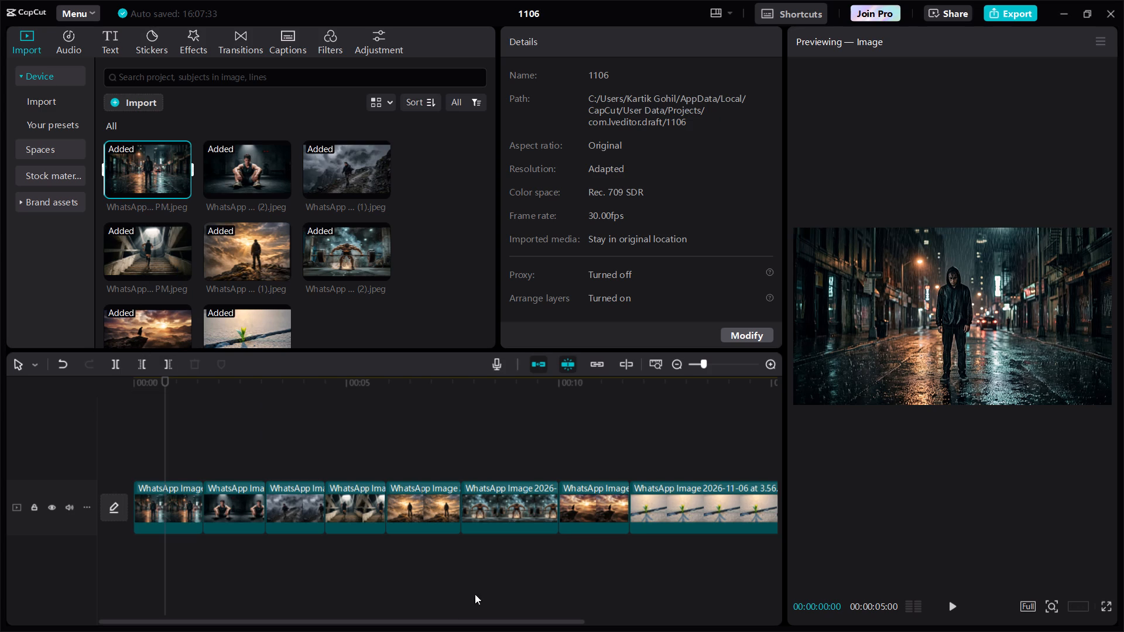
# Move the sprout clip ahead of the cliff-edge silhouette clip, directly after the gym workout clip.
pyautogui.moveTo(574, 509); pyautogui.dragTo(611, 518)
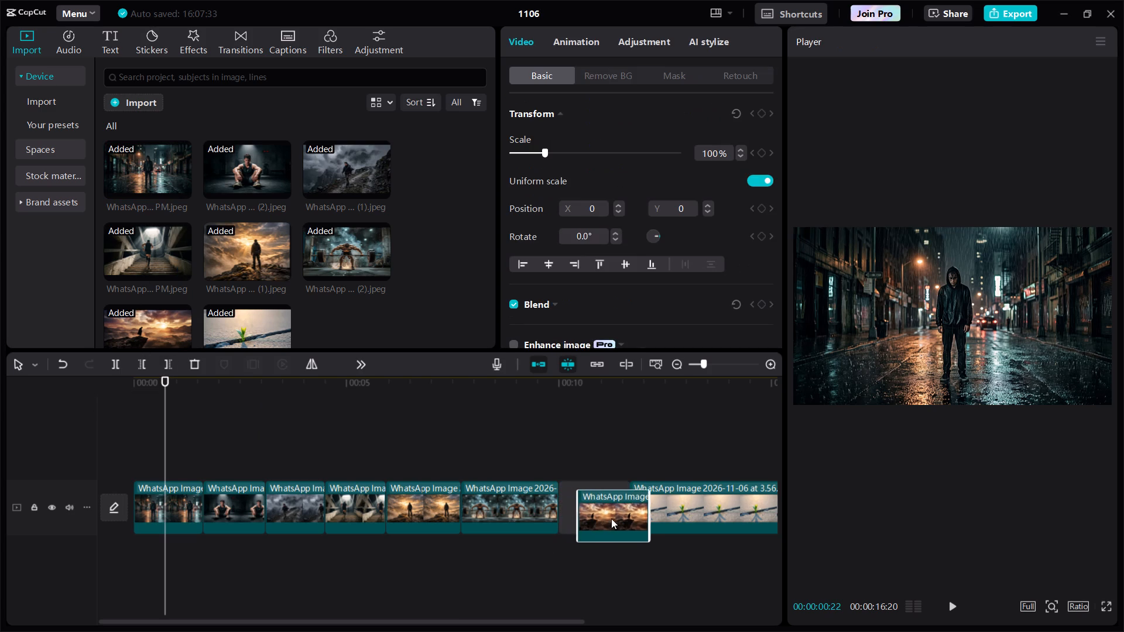
pyautogui.moveTo(611, 518); pyautogui.dragTo(654, 524)
pyautogui.moveTo(663, 510); pyautogui.dragTo(638, 496)
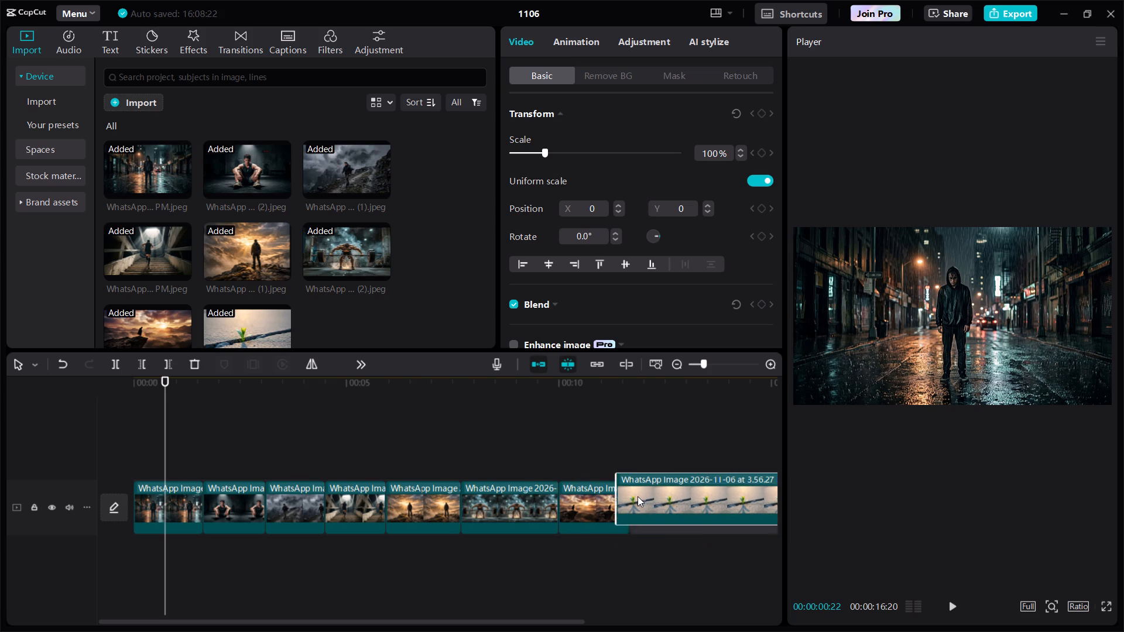
pyautogui.moveTo(638, 496); pyautogui.dragTo(571, 508)
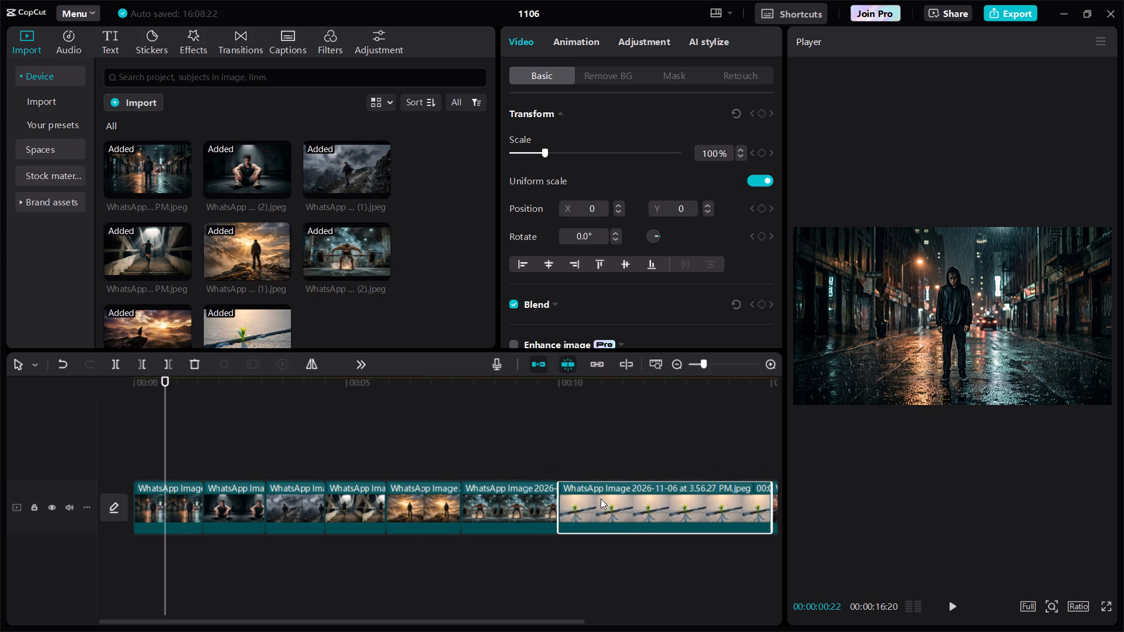
# Move the golden-sky clip of the man standing on rocks to the end of the track, after the cliff-edge silhouette clip.
pyautogui.hscroll(-1, 601, 499)
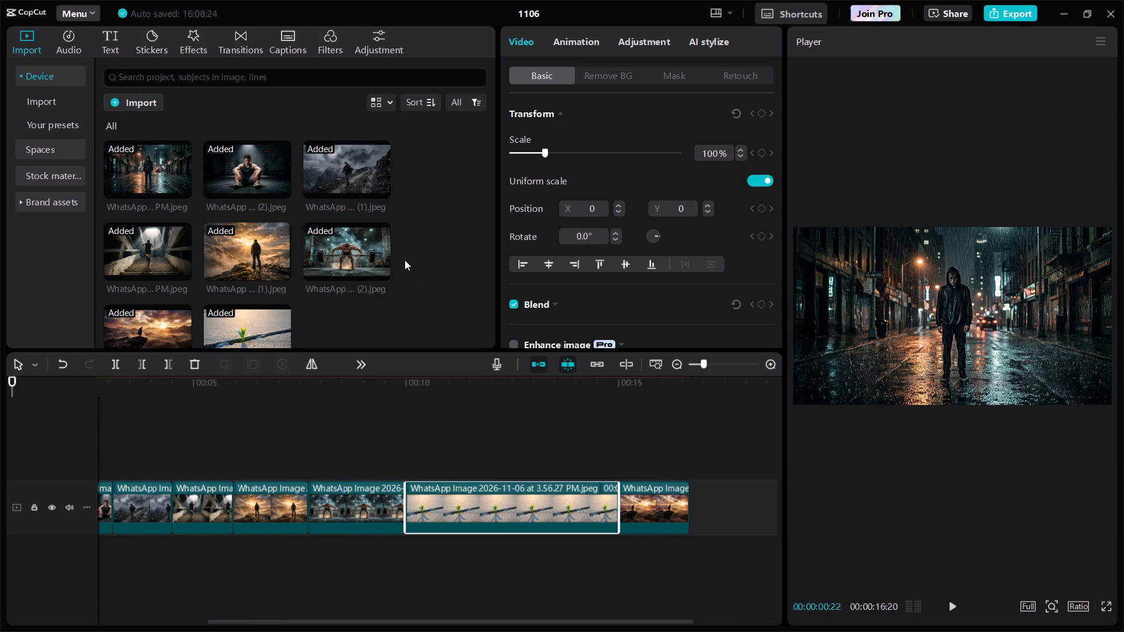
pyautogui.moveTo(270, 499); pyautogui.dragTo(510, 521)
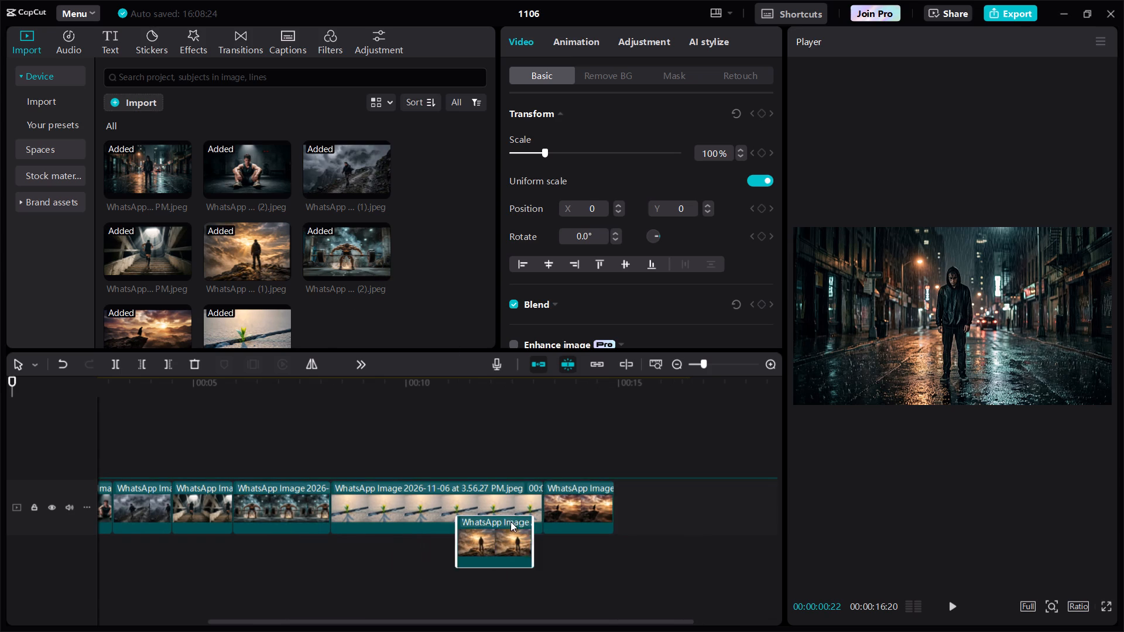
pyautogui.moveTo(510, 521); pyautogui.dragTo(542, 504)
pyautogui.moveTo(557, 507); pyautogui.dragTo(580, 507)
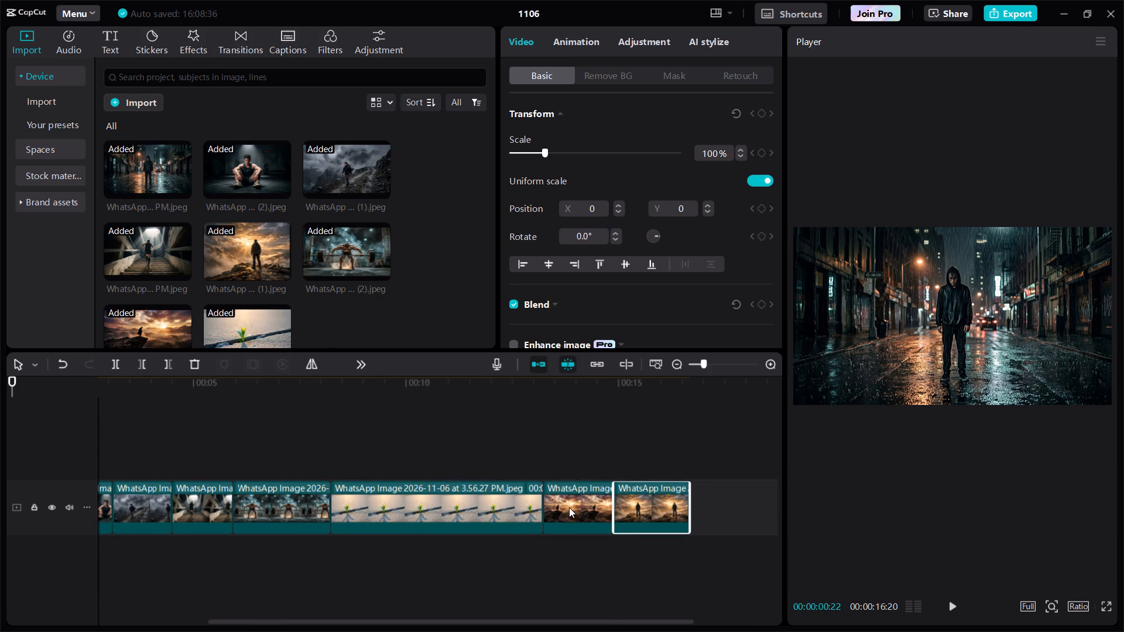
# Move the gym workout clip to between the sprout clip and the cliff-edge silhouette clip.
pyautogui.click(563, 496)
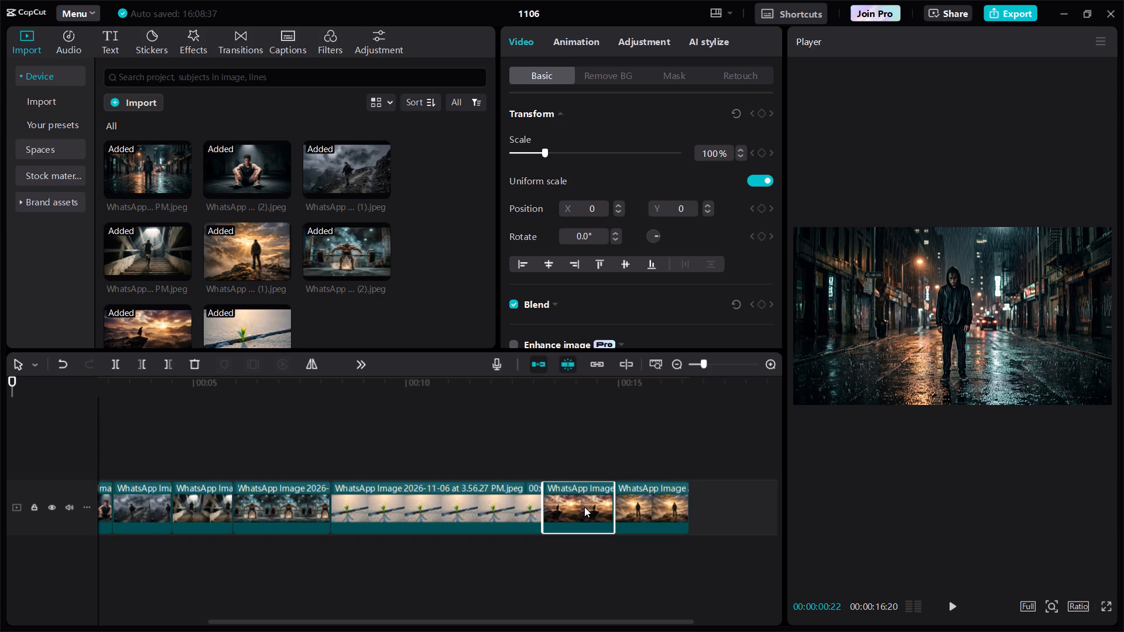
pyautogui.moveTo(263, 490); pyautogui.dragTo(408, 515)
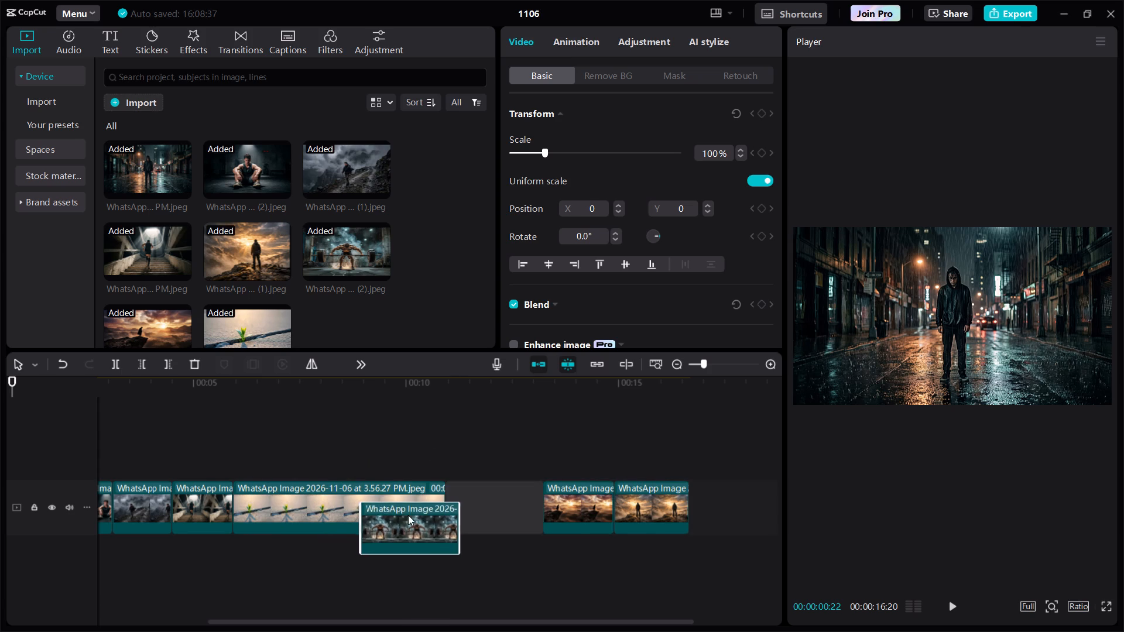
pyautogui.moveTo(408, 515); pyautogui.dragTo(448, 508)
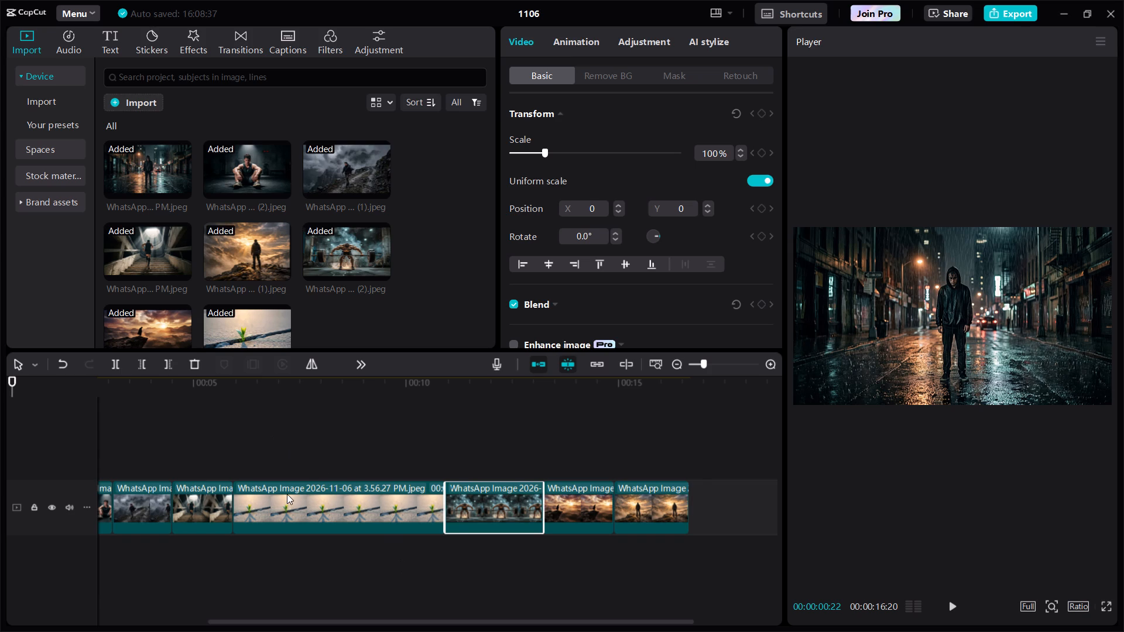
# Move the seated-man clip to after the mountain-hiker clip, before the stairway clip.
pyautogui.hscroll(1, 287, 494)
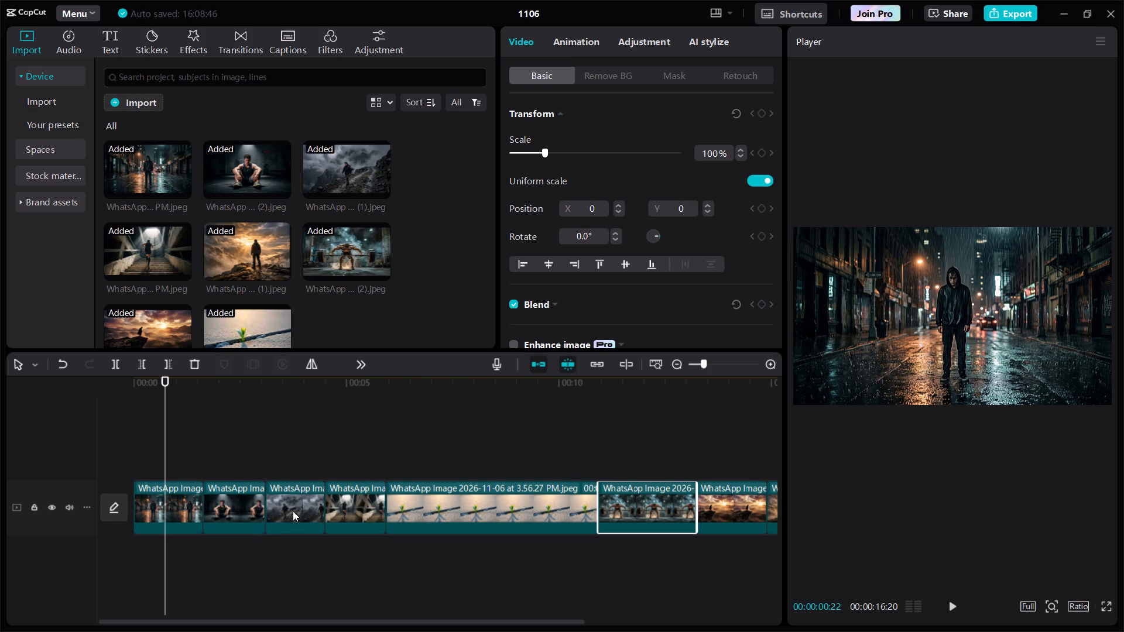
pyautogui.moveTo(221, 497); pyautogui.dragTo(273, 509)
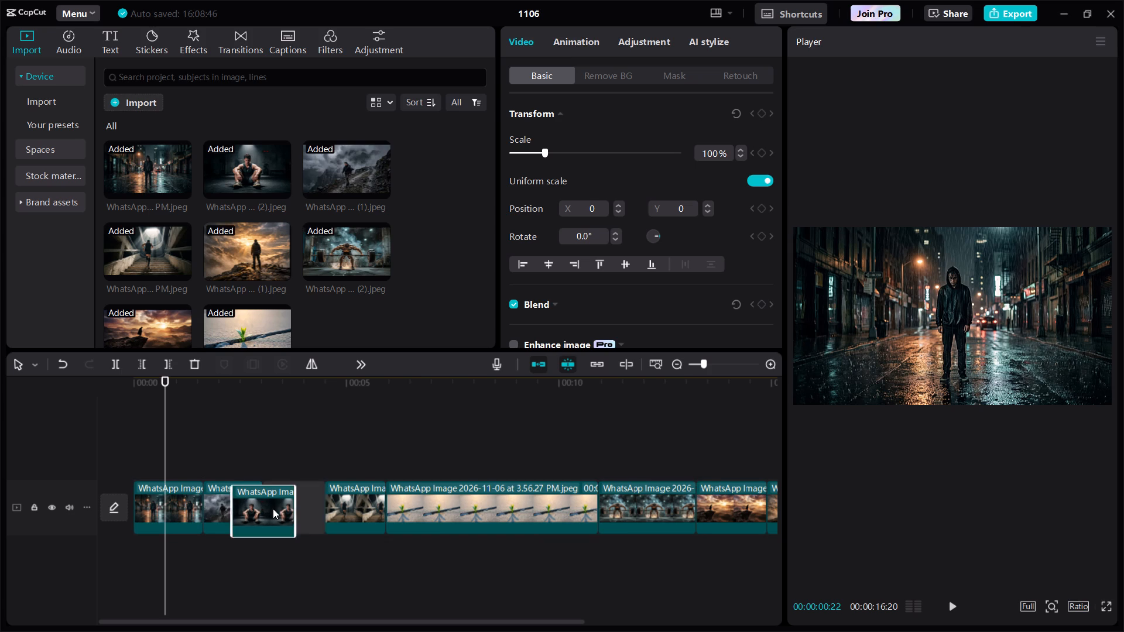
pyautogui.moveTo(273, 509); pyautogui.dragTo(285, 508)
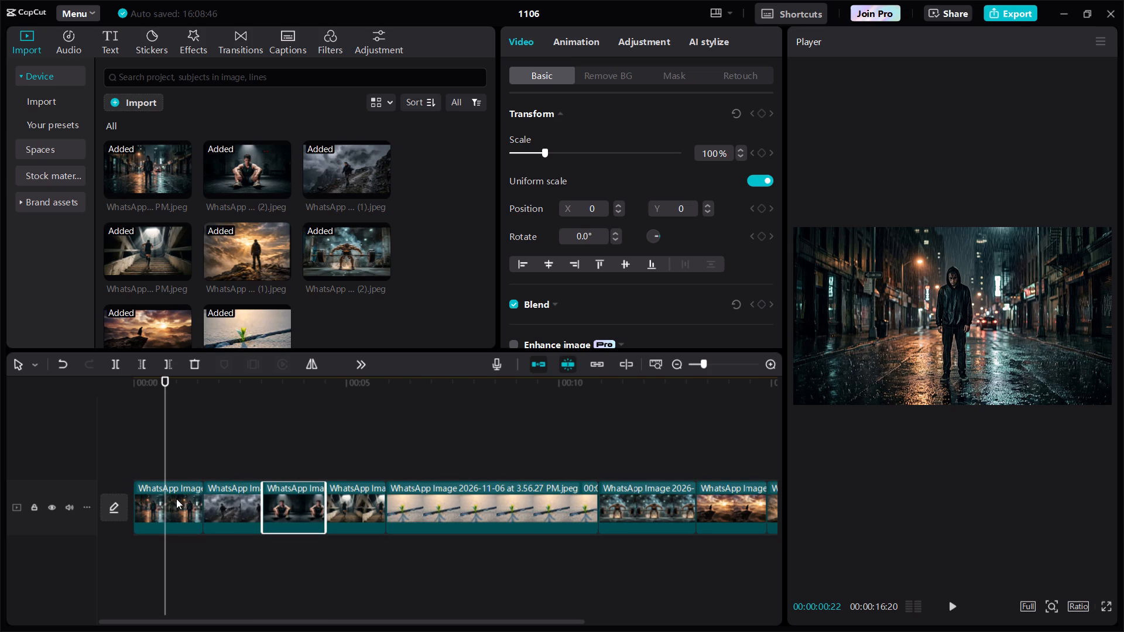
# Play the rearranged sequence from the rainy-street clip through to its end to review the new clip order.
pyautogui.press('space')
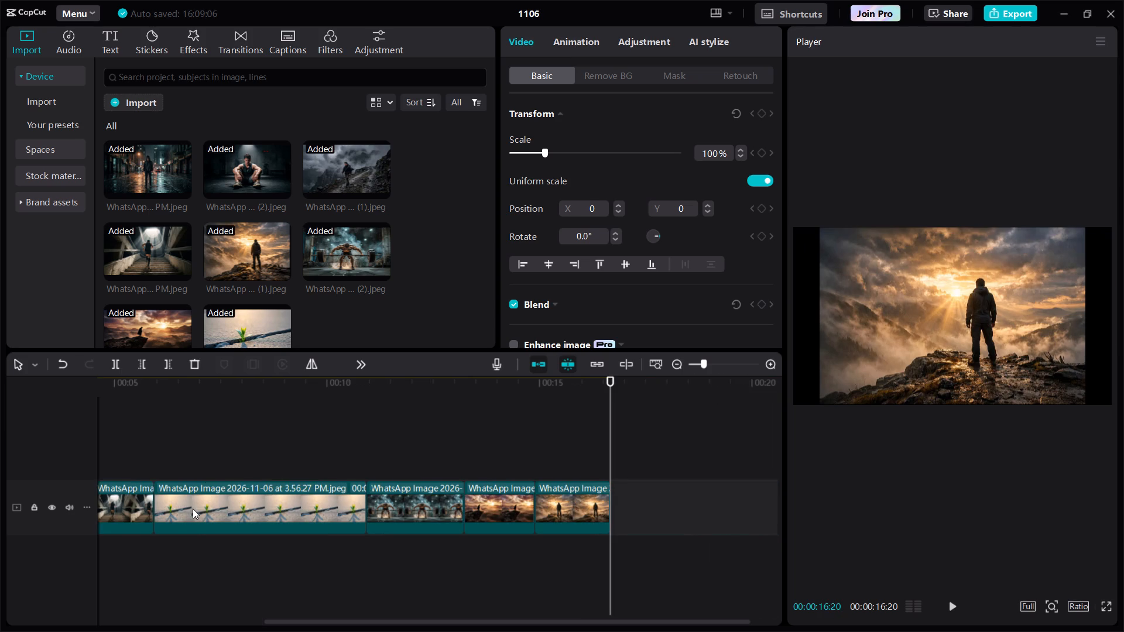
pyautogui.hscroll(6, 248, 451)
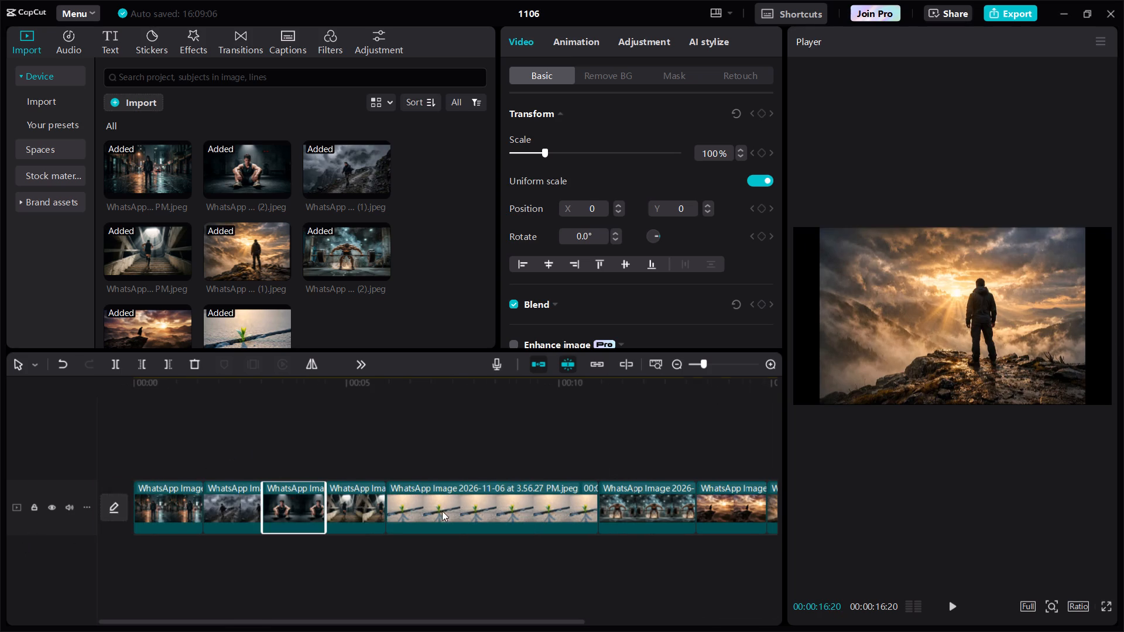
# Add a Default text clip at 00:00:16:20, right after the last image clip.
pyautogui.click(147, 485)
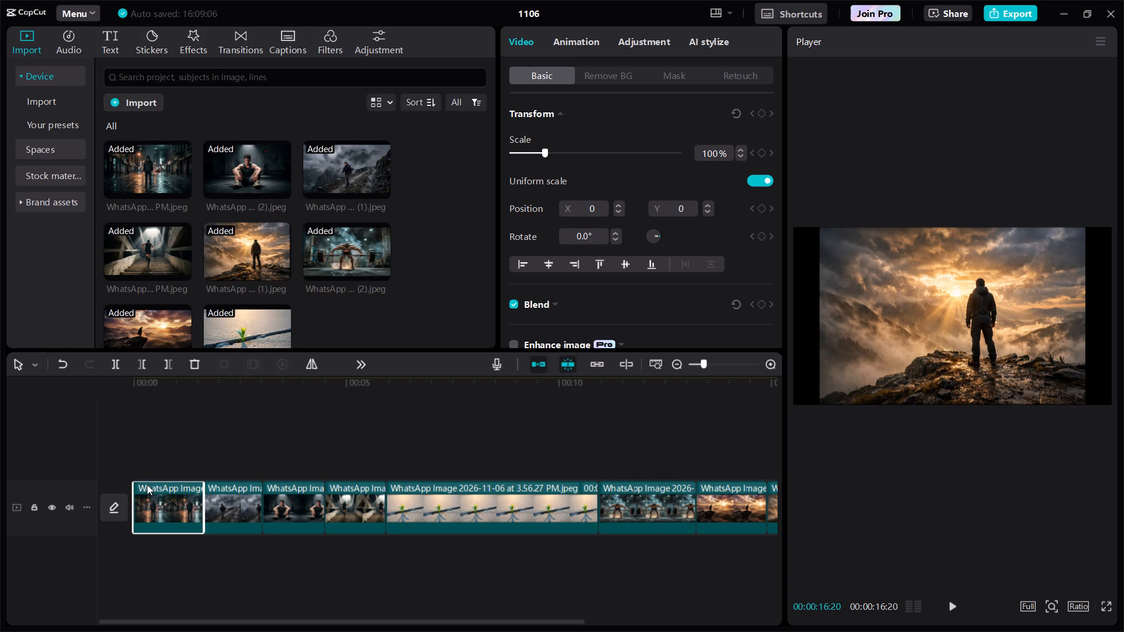
pyautogui.click(112, 42)
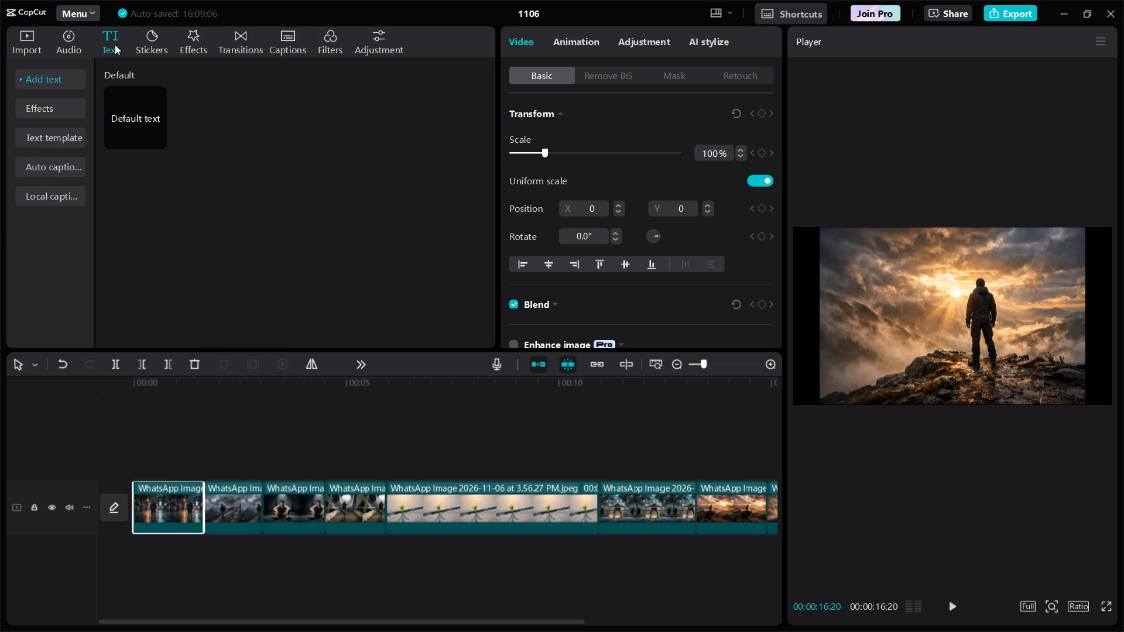
pyautogui.click(115, 44)
pyautogui.click(102, 115)
pyautogui.click(126, 116)
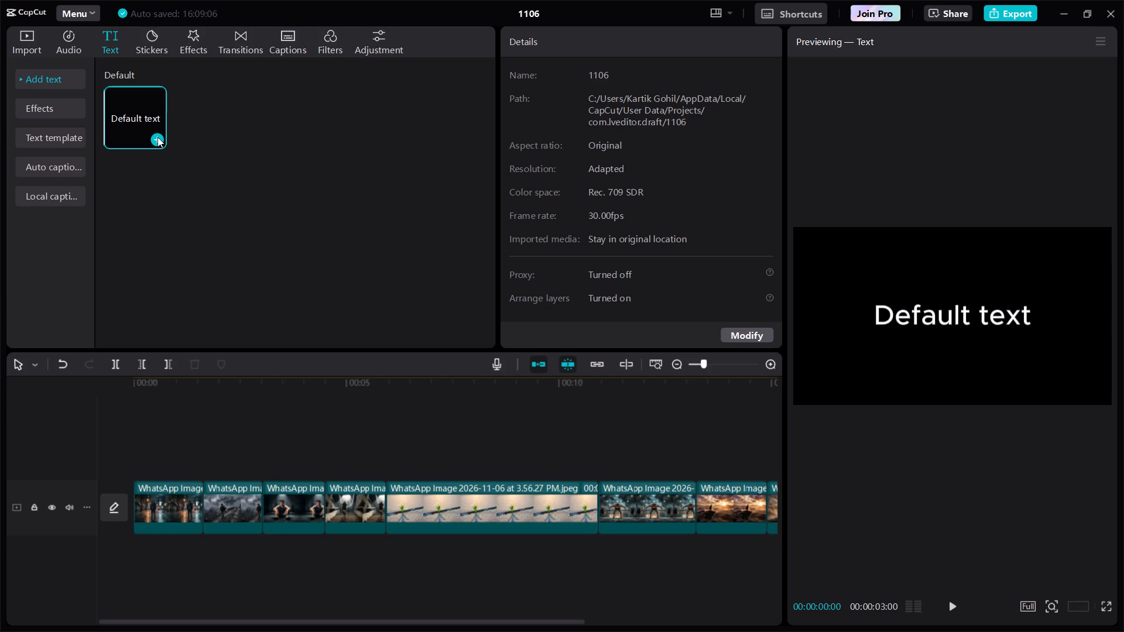
pyautogui.click(157, 137)
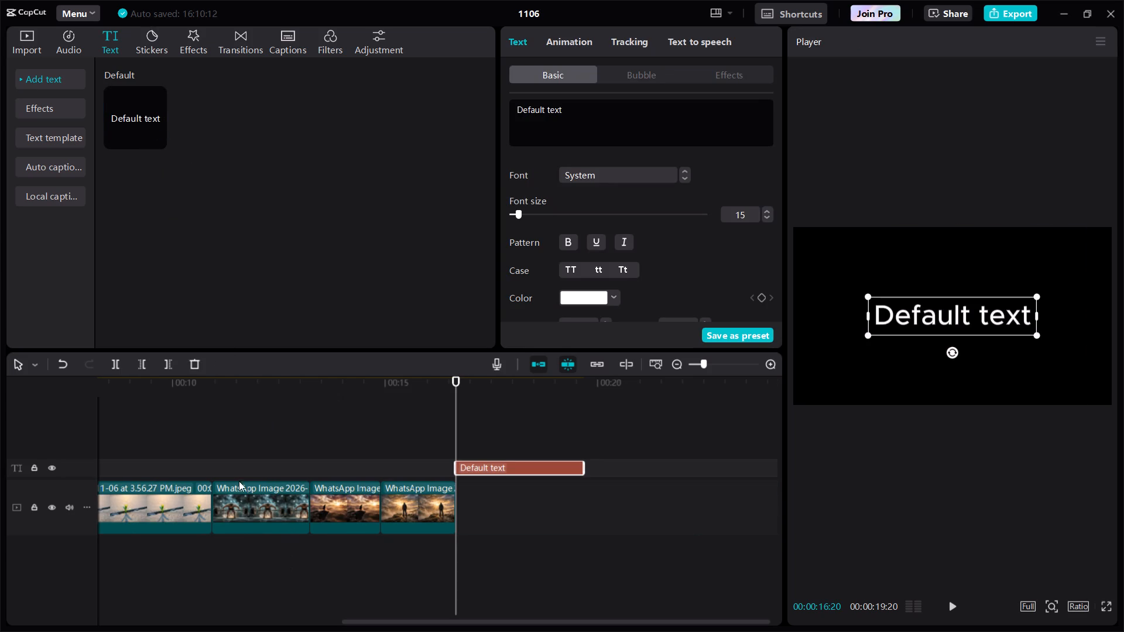
# Select the rainy-street clip and add a second Default text clip at 00:00:16:20, on a new track above the first.
pyautogui.hscroll(2, 272, 399)
pyautogui.hscroll(3, 637, 631)
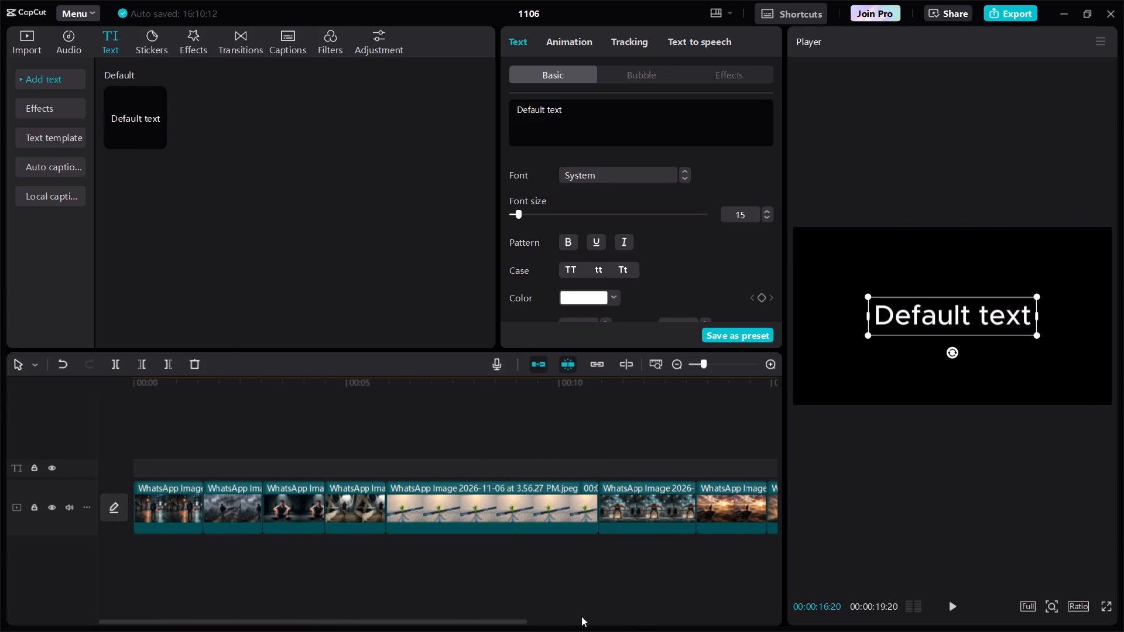
pyautogui.click(172, 513)
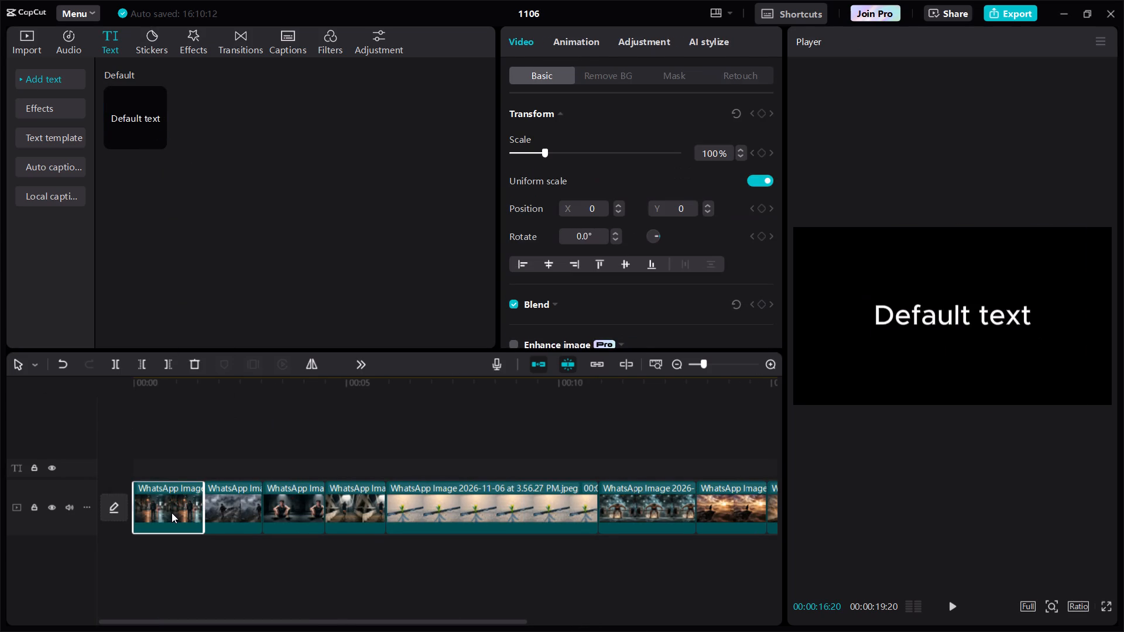
pyautogui.click(201, 511)
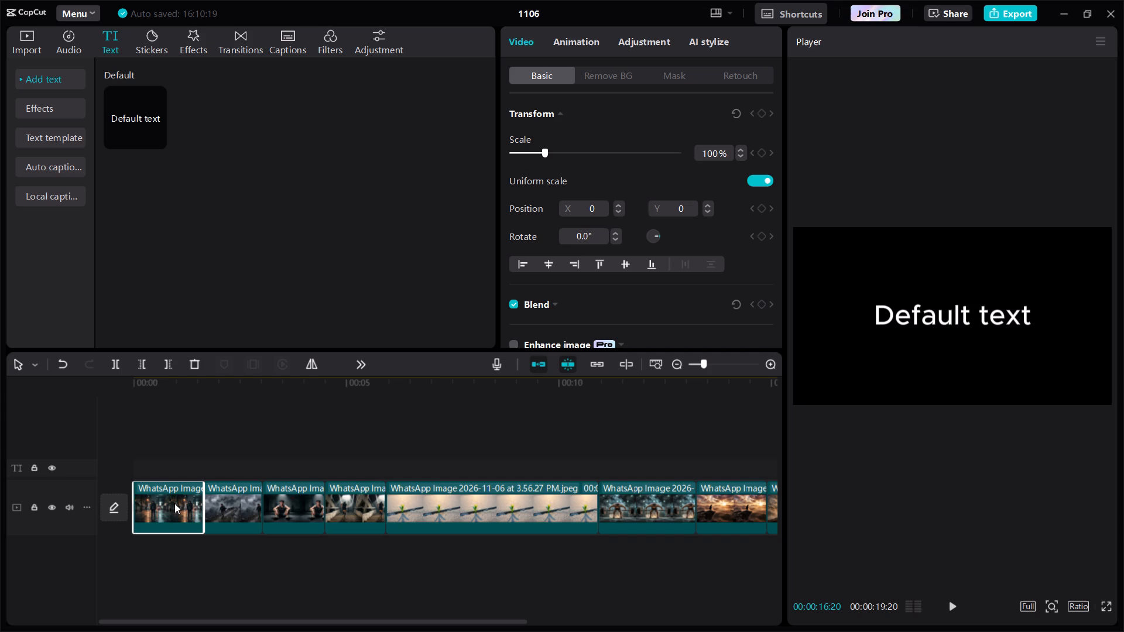
pyautogui.click(174, 503)
pyautogui.click(174, 503)
pyautogui.click(126, 105)
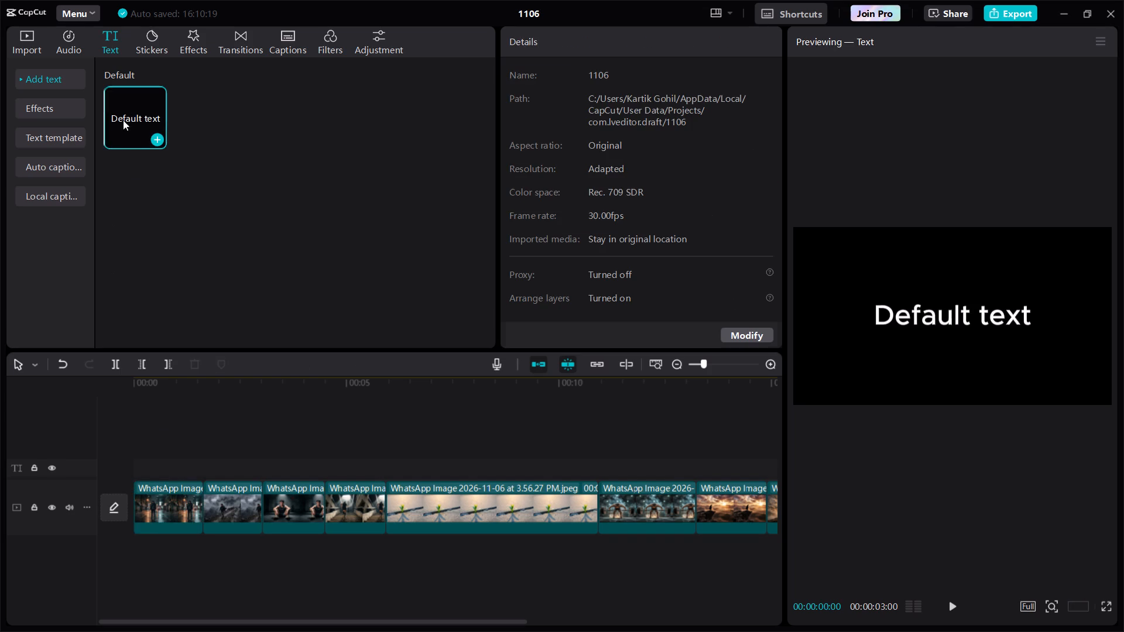
pyautogui.click(152, 145)
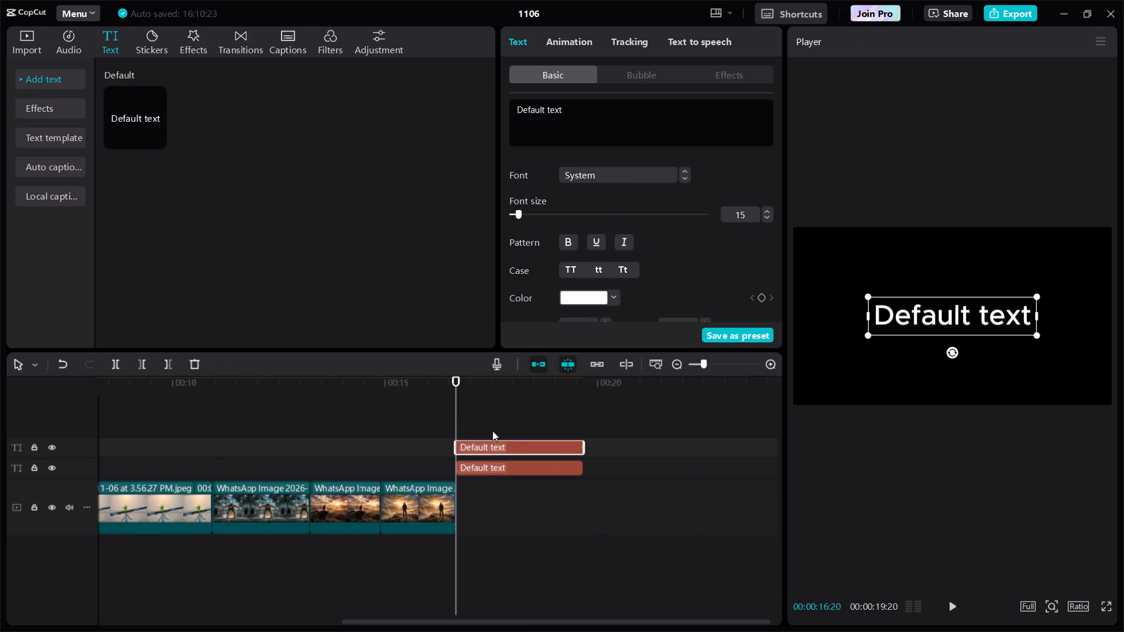
# Set the playhead to 00:00:00:24 over the rainy-street clip and add a Default text clip there.
pyautogui.moveTo(455, 408); pyautogui.dragTo(53, 306)
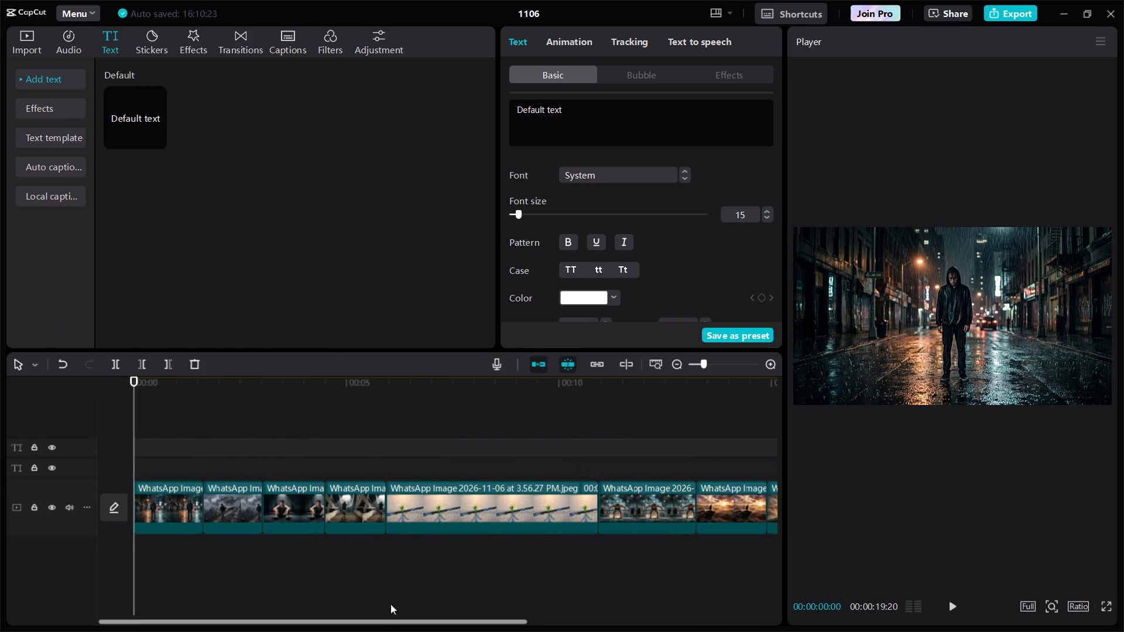
pyautogui.click(168, 439)
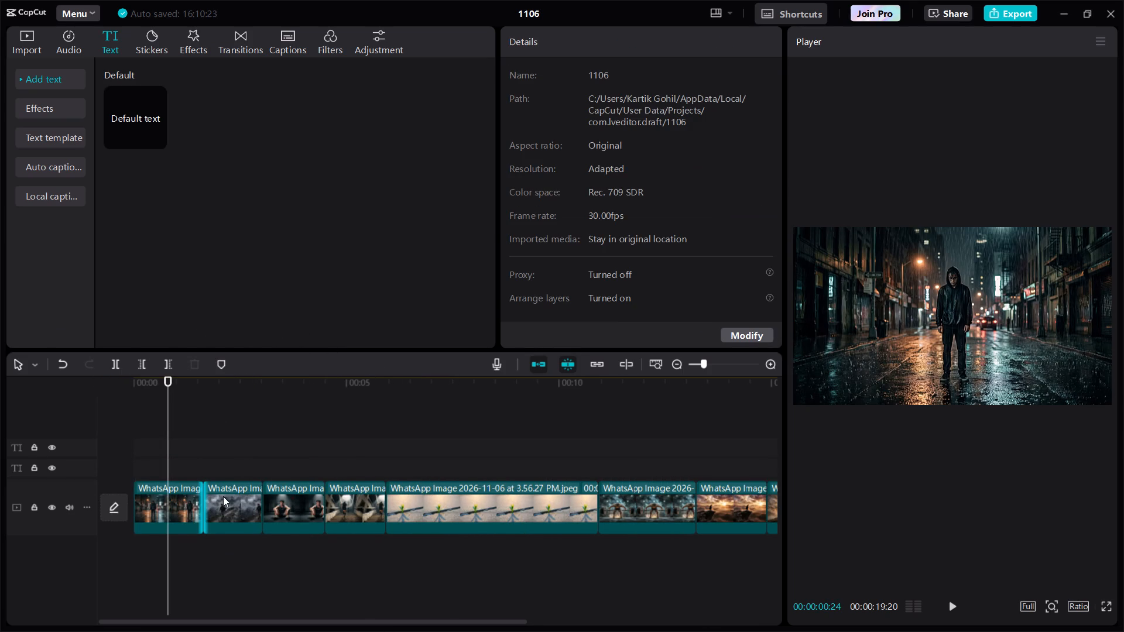
pyautogui.click(160, 118)
pyautogui.click(150, 142)
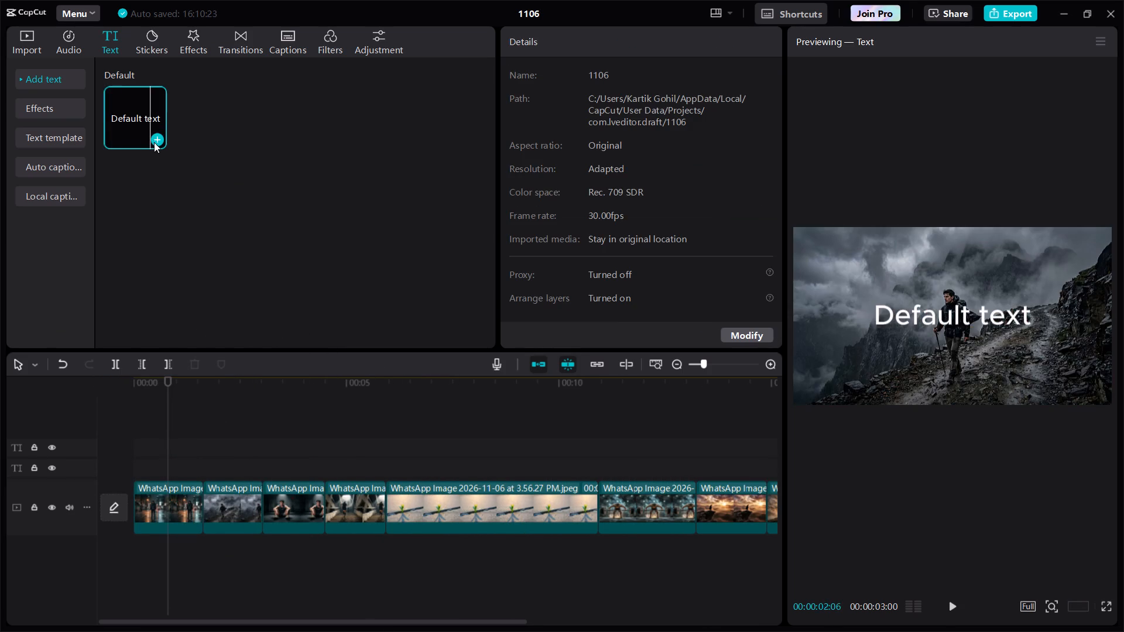
pyautogui.click(158, 142)
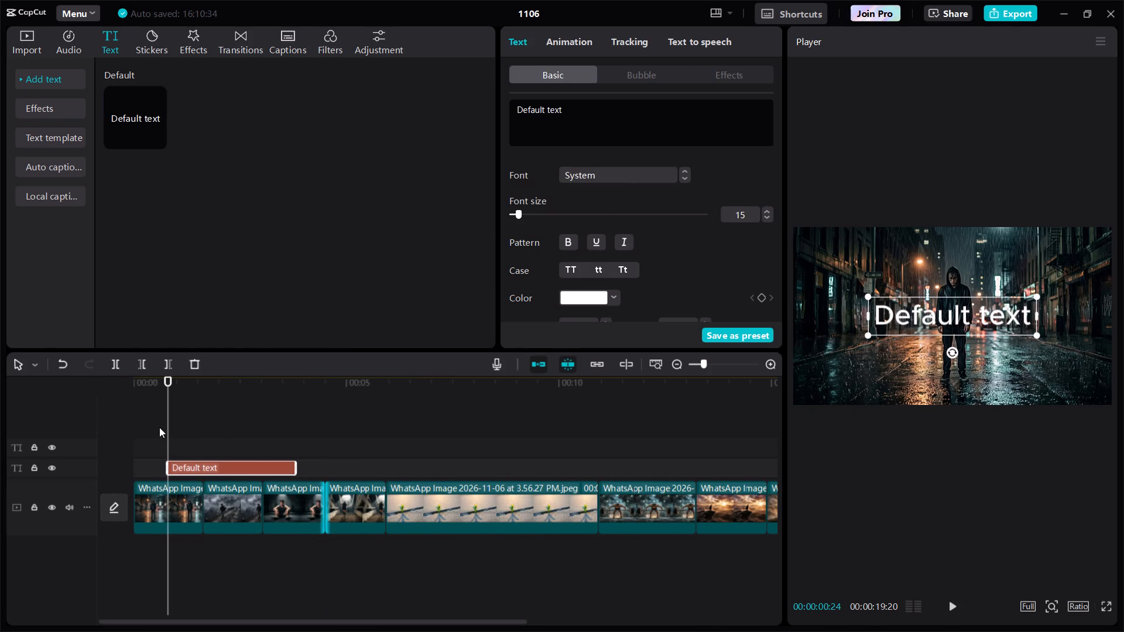
# Extend the start of the Default text clip over the rainy street back to 00:00:00:00 and return the playhead there.
pyautogui.moveTo(171, 468); pyautogui.dragTo(138, 458)
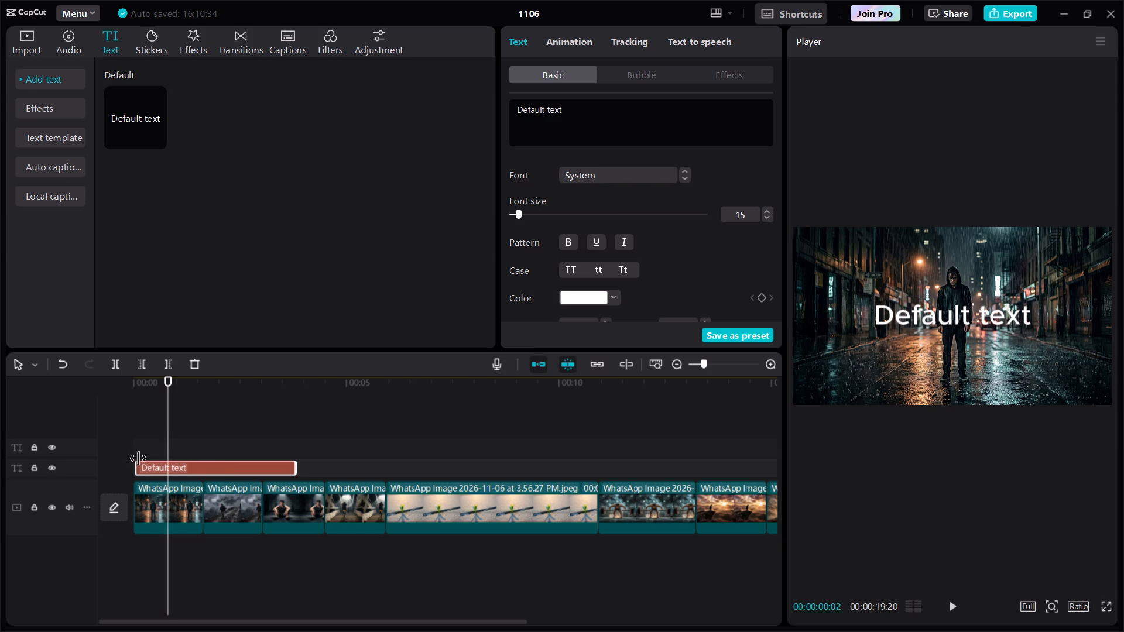
pyautogui.moveTo(138, 458); pyautogui.dragTo(132, 459)
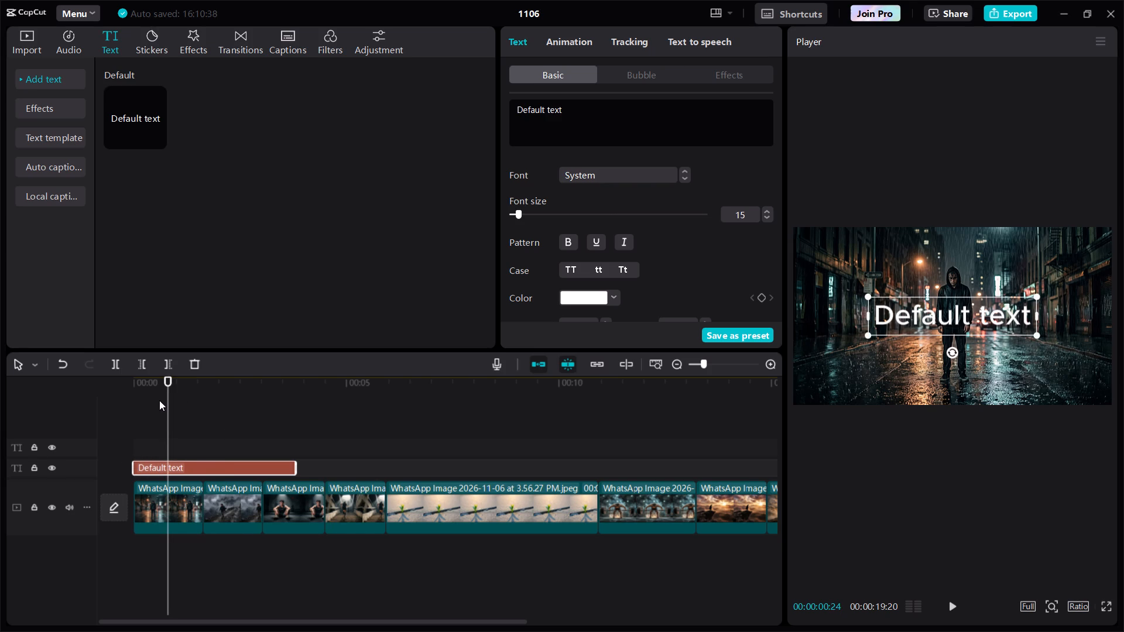
pyautogui.moveTo(168, 396); pyautogui.dragTo(124, 397)
# Delete both extra Default text clips that sit after the last image clip, one on each text track.
pyautogui.hscroll(-1, 909, 631)
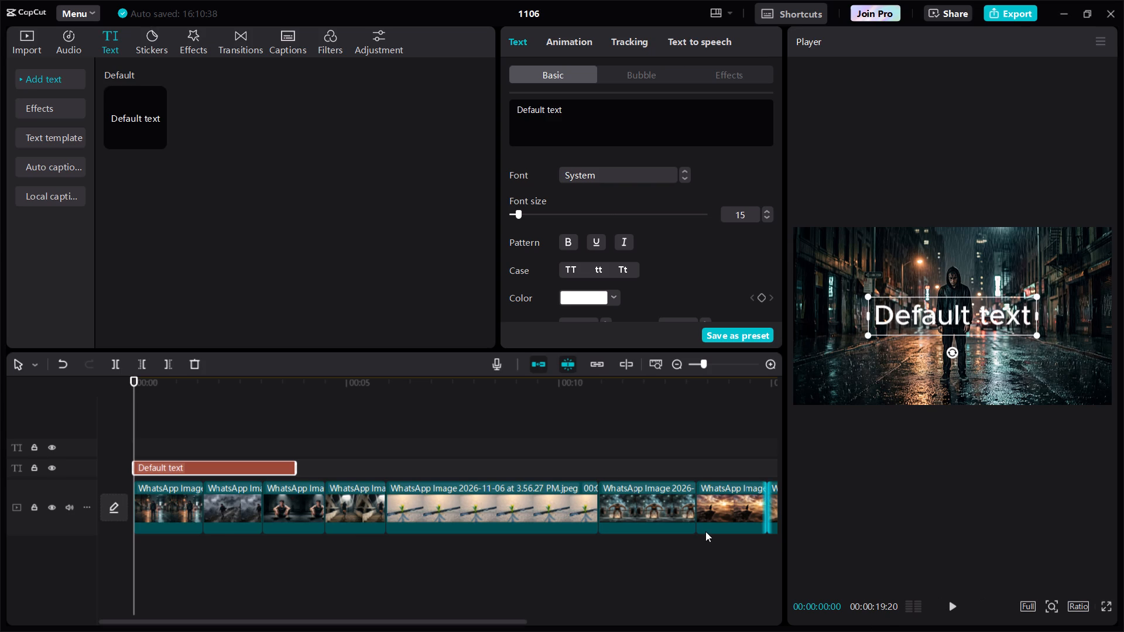
pyautogui.hscroll(-2, 678, 527)
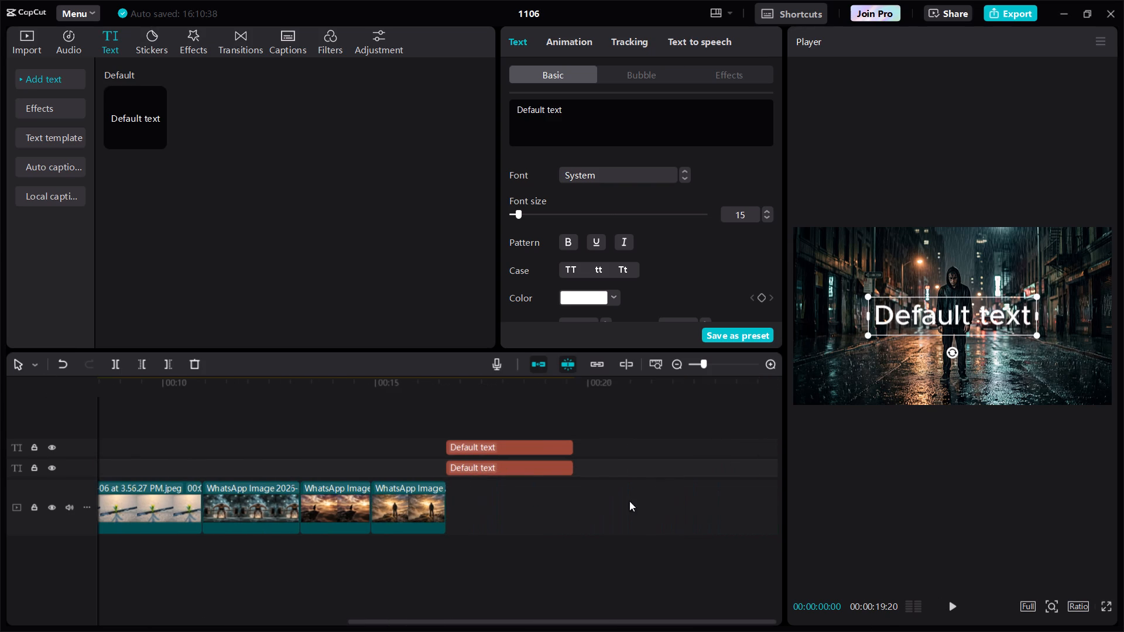
pyautogui.click(539, 470)
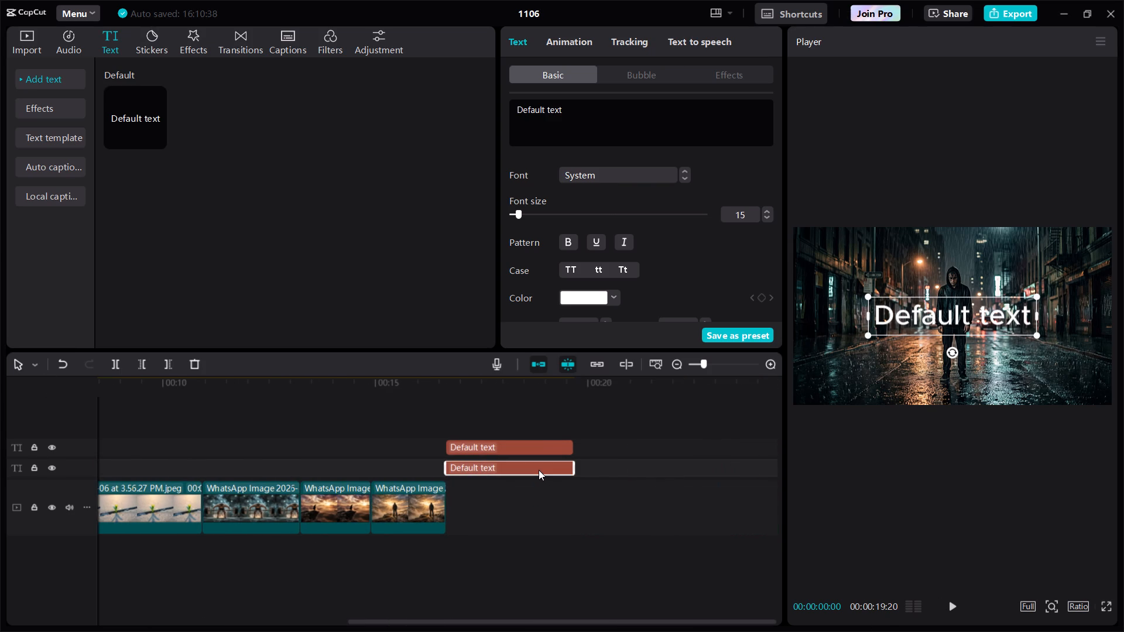
pyautogui.press('BackSpace')
pyautogui.click(532, 446)
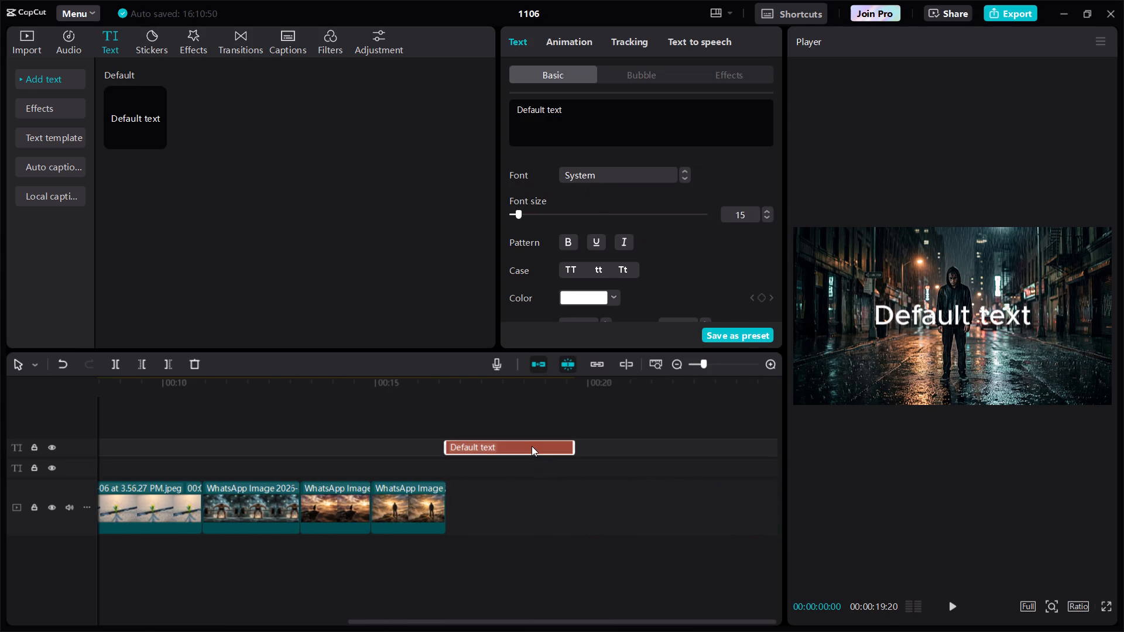
pyautogui.press('BackSpace')
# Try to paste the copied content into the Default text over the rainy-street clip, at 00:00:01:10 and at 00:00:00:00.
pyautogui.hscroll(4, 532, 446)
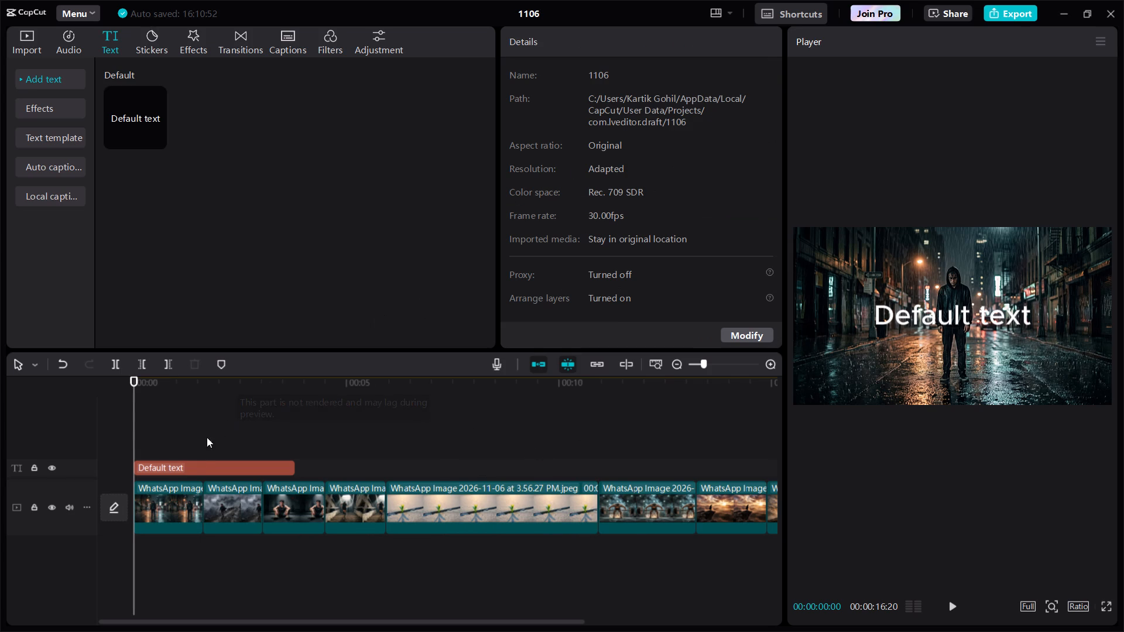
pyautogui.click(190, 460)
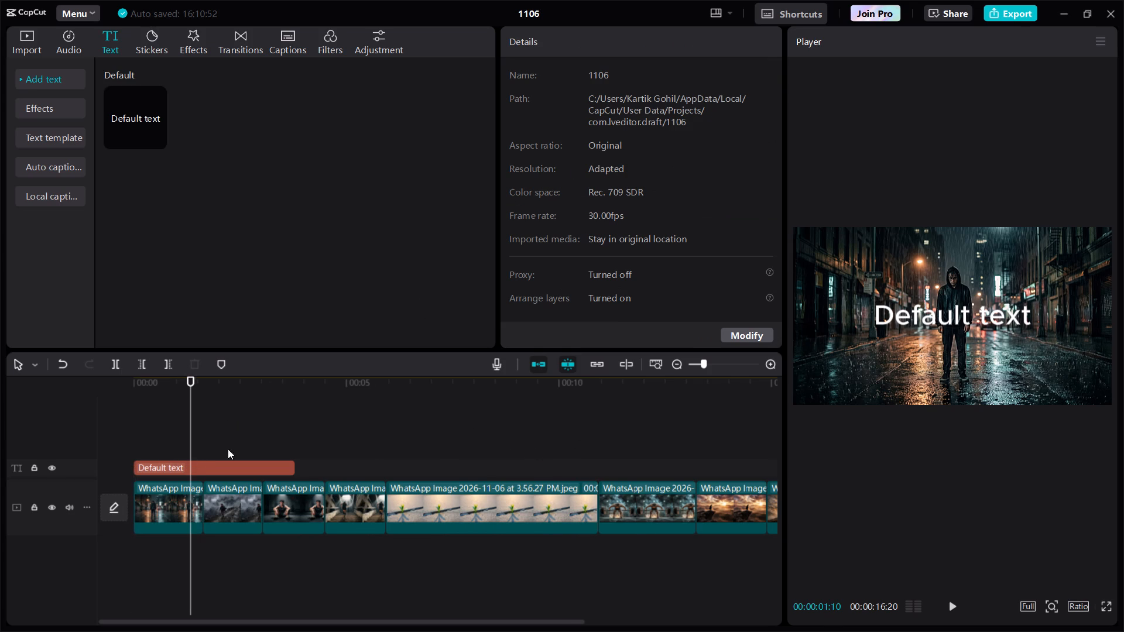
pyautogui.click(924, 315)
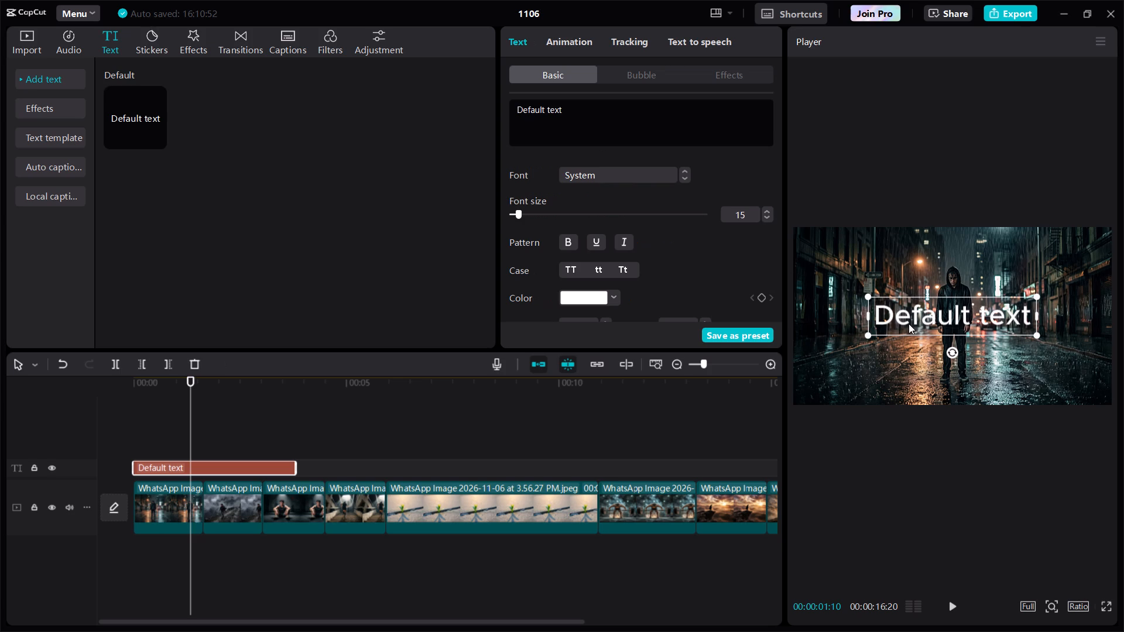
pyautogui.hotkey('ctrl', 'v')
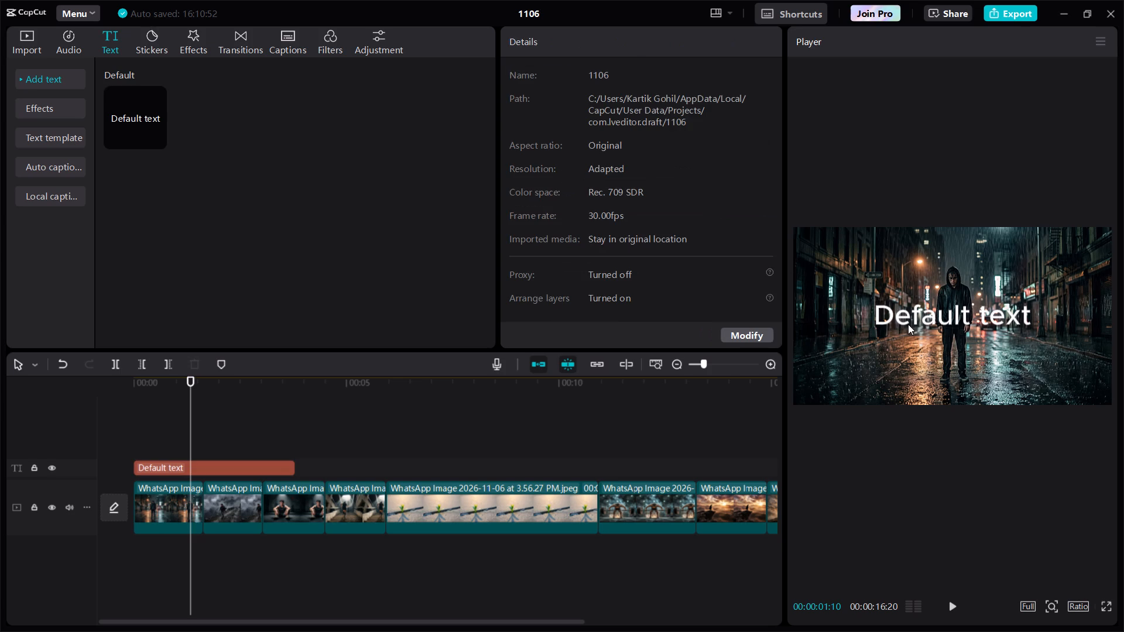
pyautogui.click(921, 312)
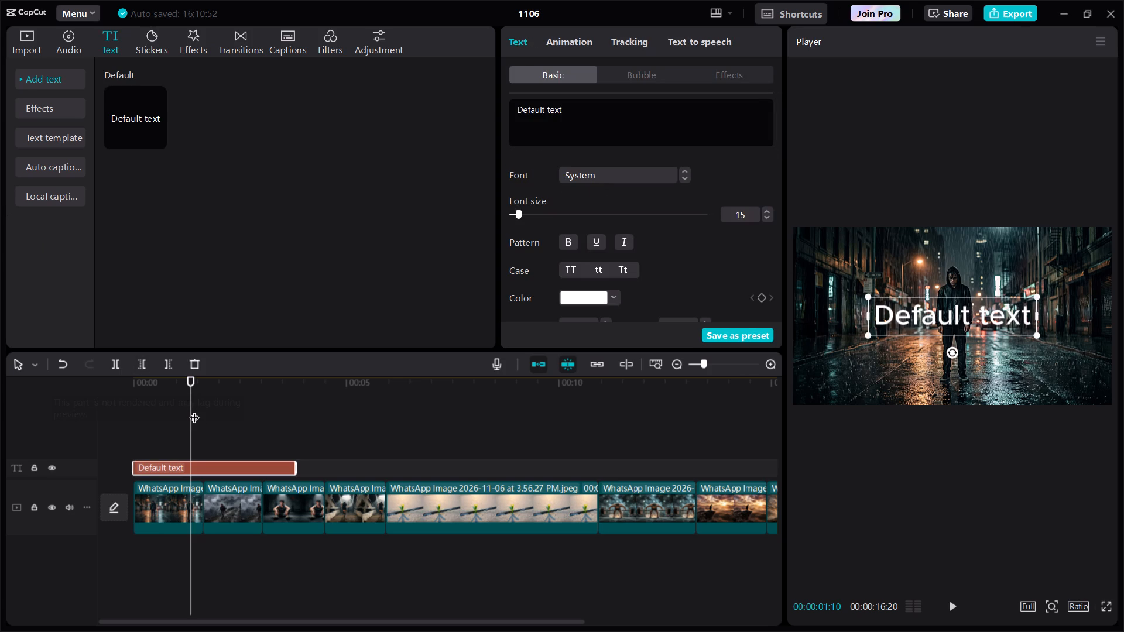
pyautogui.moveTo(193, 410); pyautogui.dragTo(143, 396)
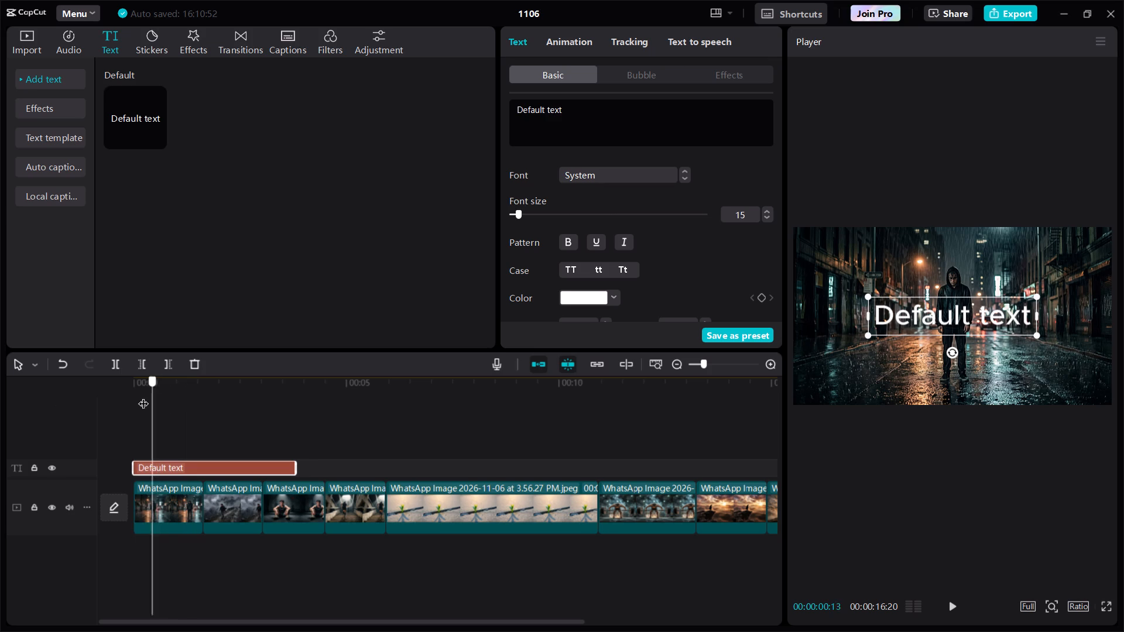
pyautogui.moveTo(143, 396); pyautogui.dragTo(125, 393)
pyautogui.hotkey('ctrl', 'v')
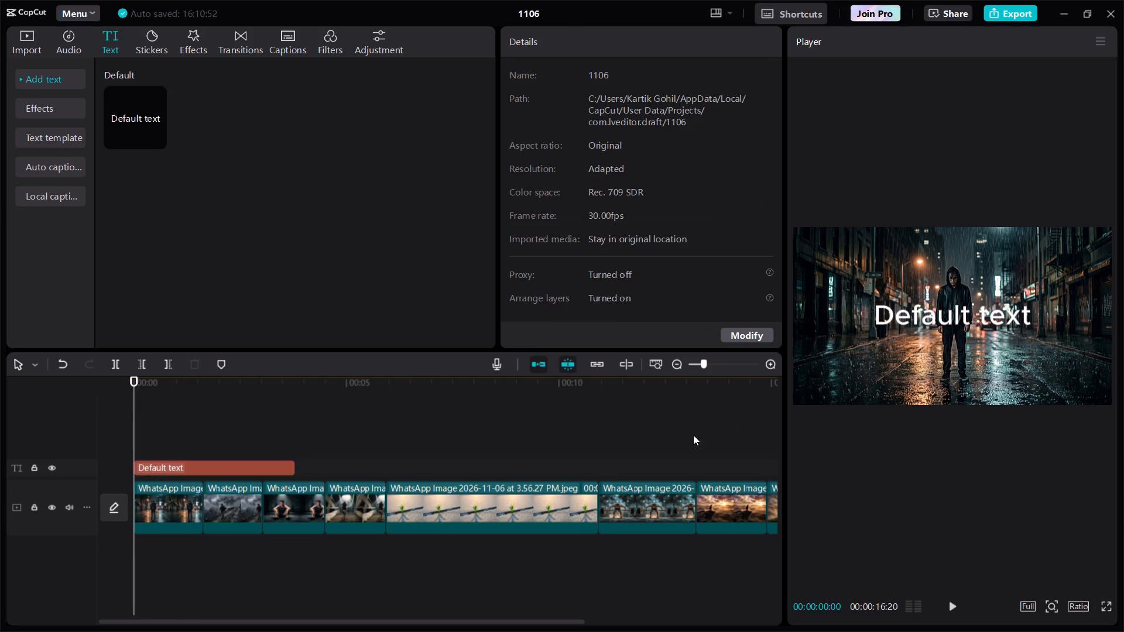
# Bring up the overview of open windows to switch away from the video editor.
pyautogui.scroll(-10, 732, 406)
pyautogui.scroll(1, 732, 406)
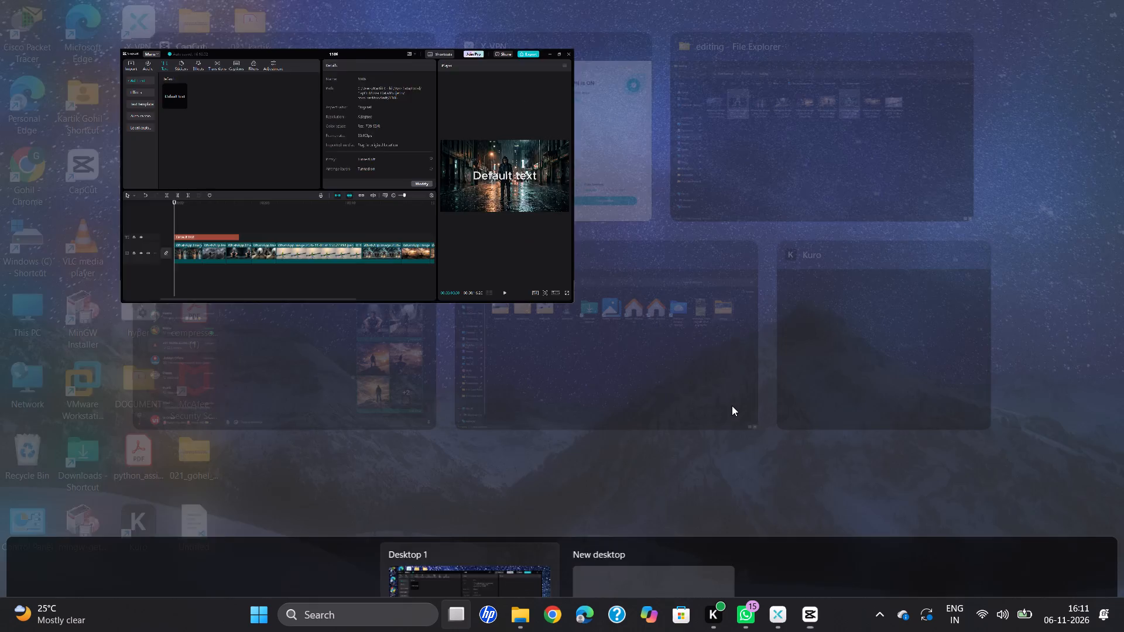
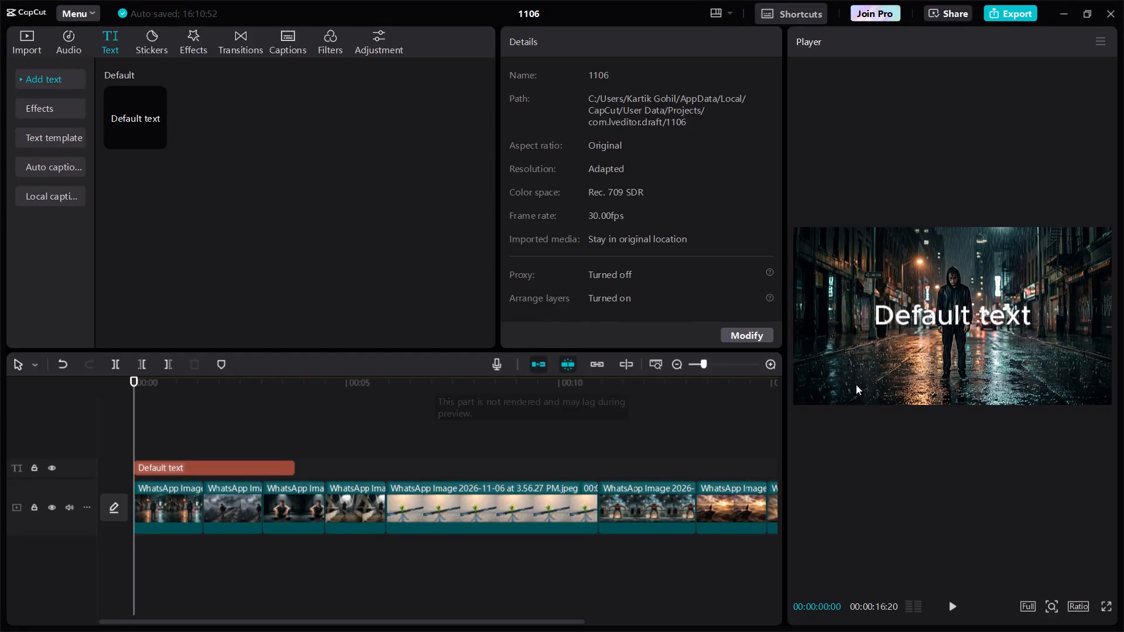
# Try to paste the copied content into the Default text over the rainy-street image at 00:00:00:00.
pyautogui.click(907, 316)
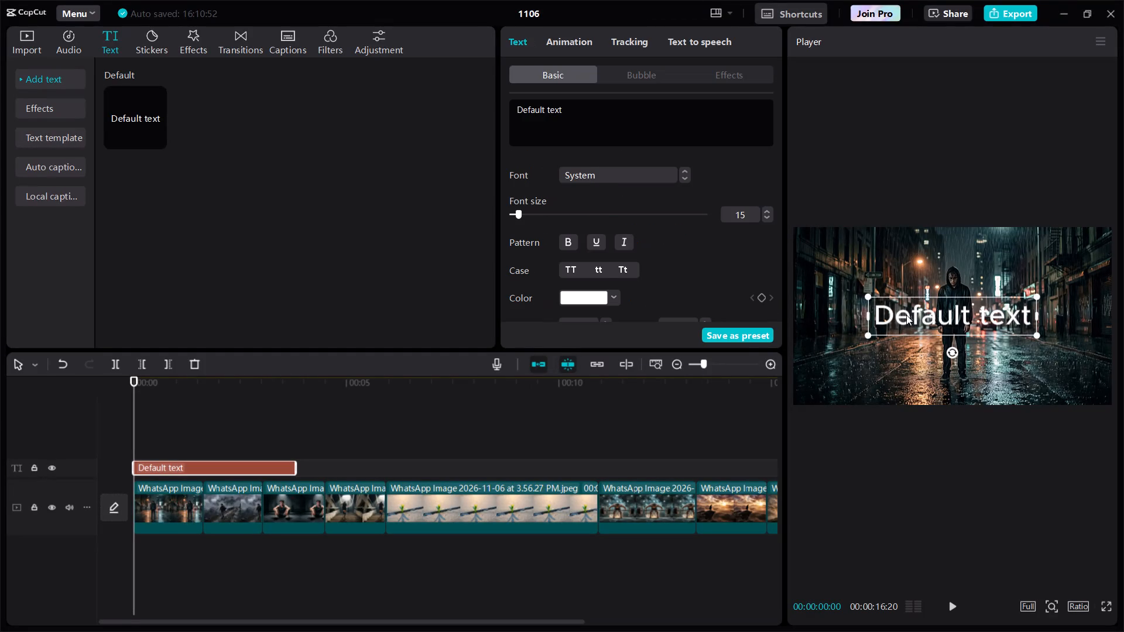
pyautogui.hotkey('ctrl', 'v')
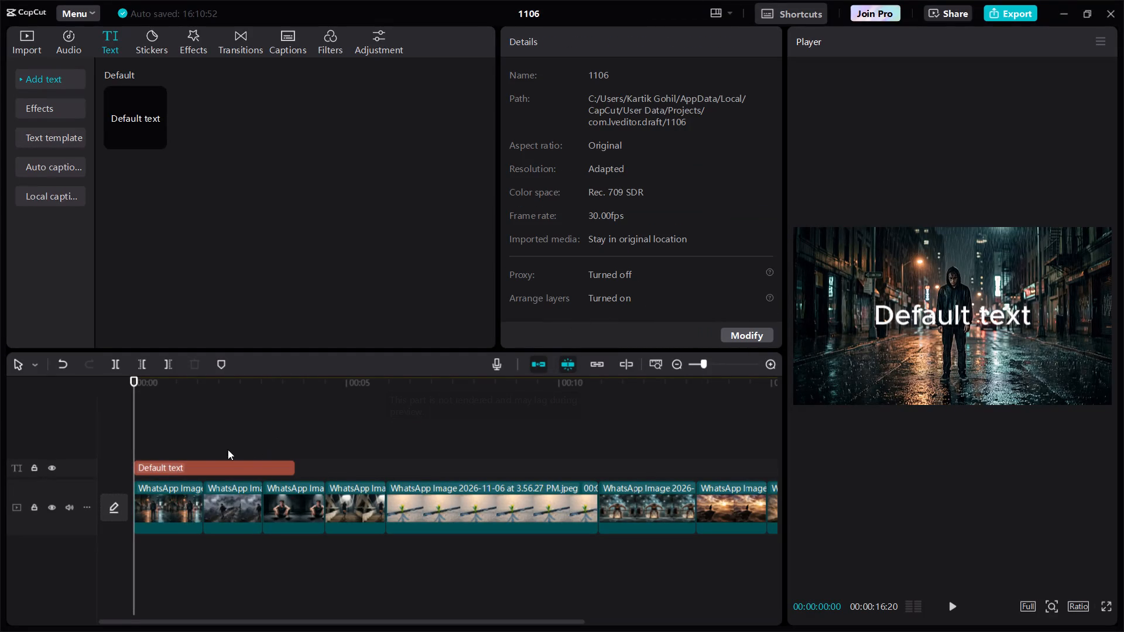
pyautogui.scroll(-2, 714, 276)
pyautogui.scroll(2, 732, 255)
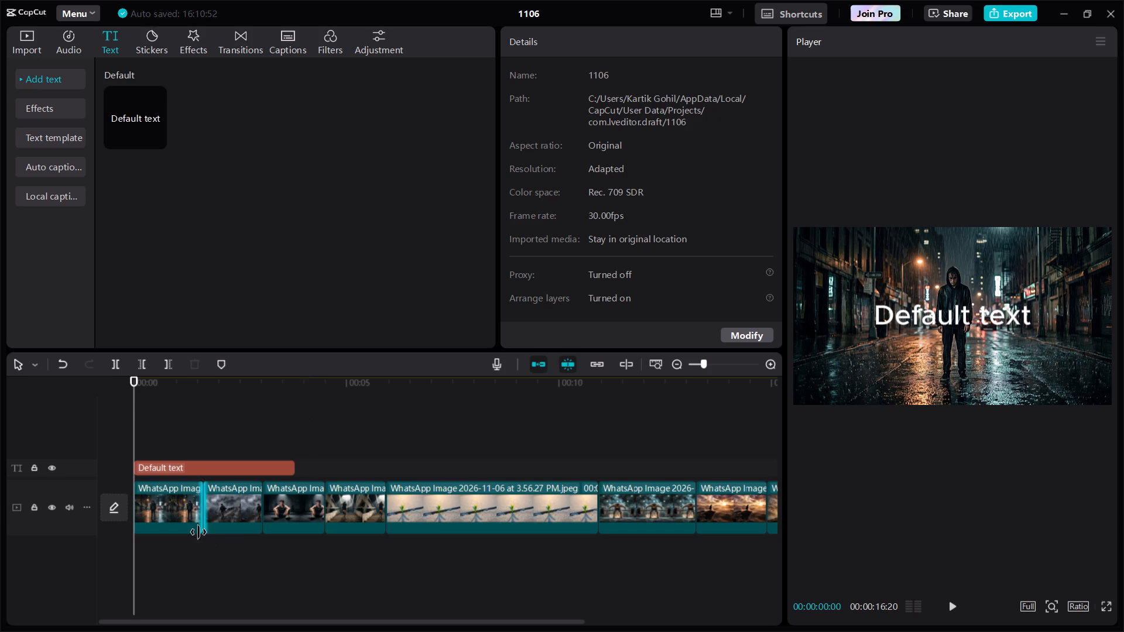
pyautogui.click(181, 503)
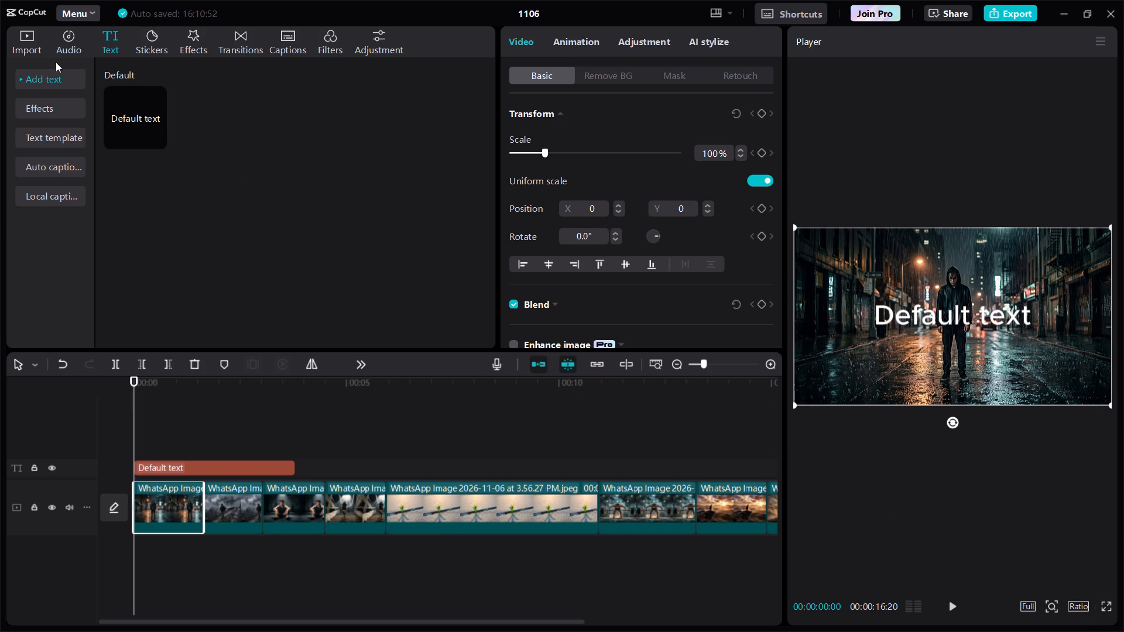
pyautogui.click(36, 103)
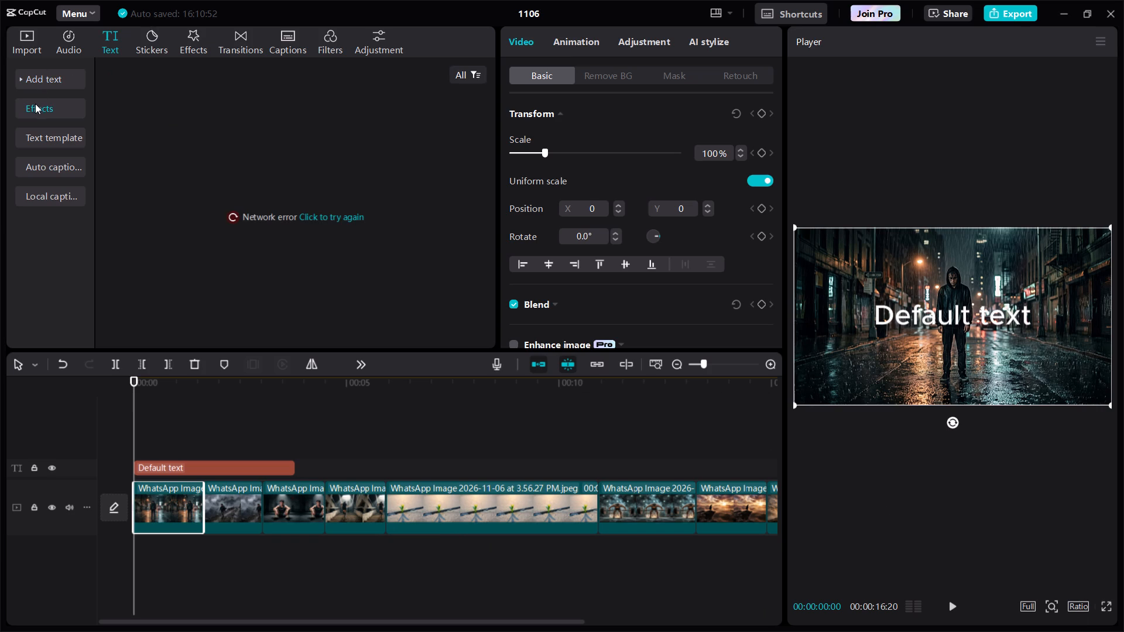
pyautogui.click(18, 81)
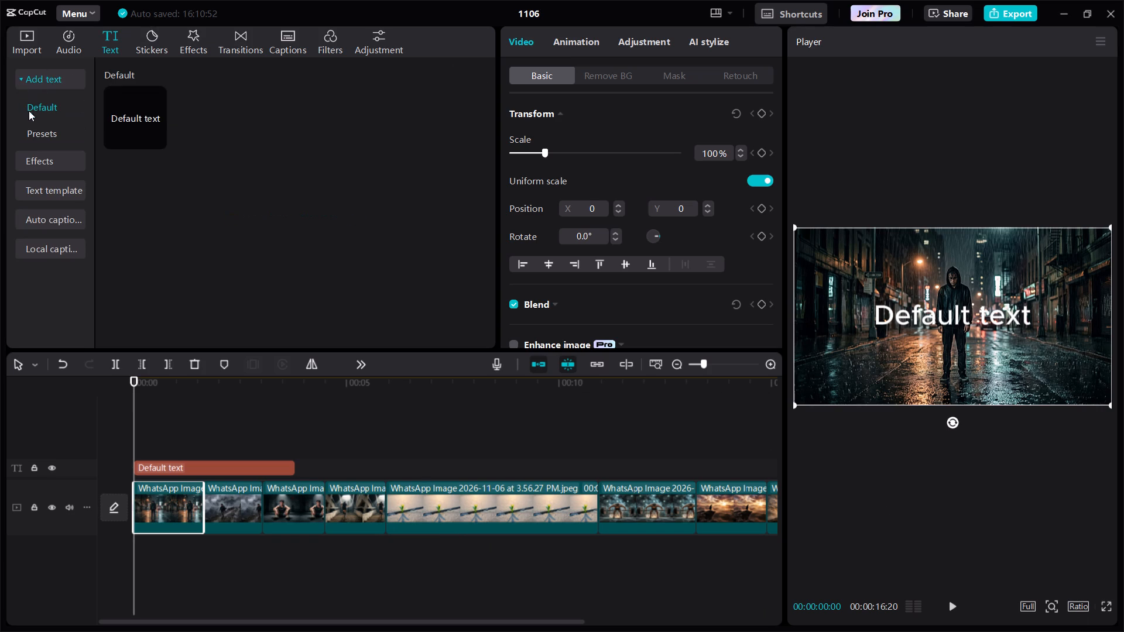